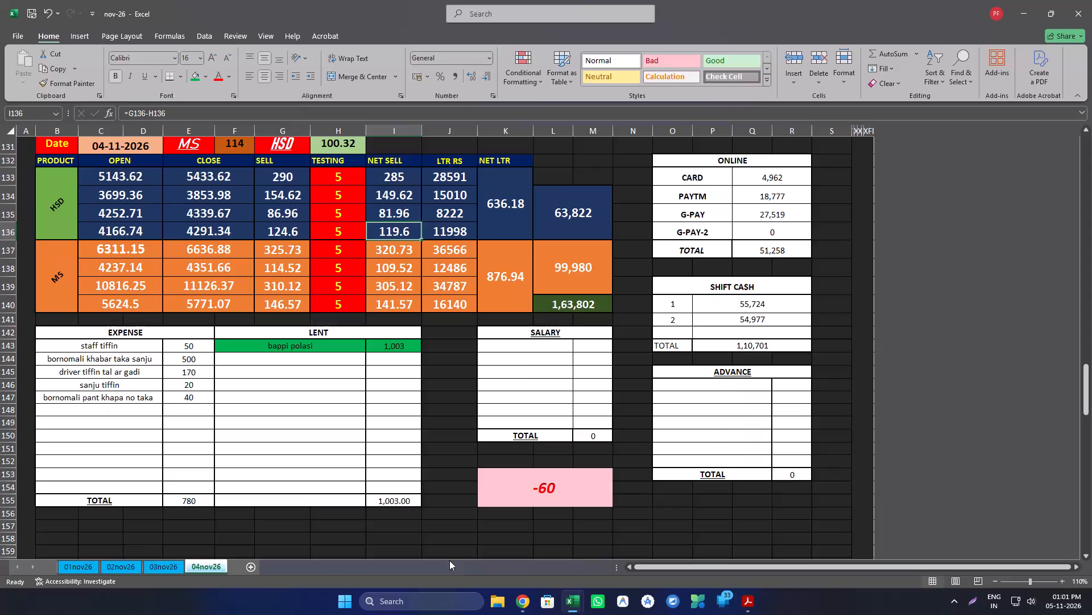
Create a copy of the 04nov26 sheet in the same workbook and place it after the original.
right_click(201, 568)
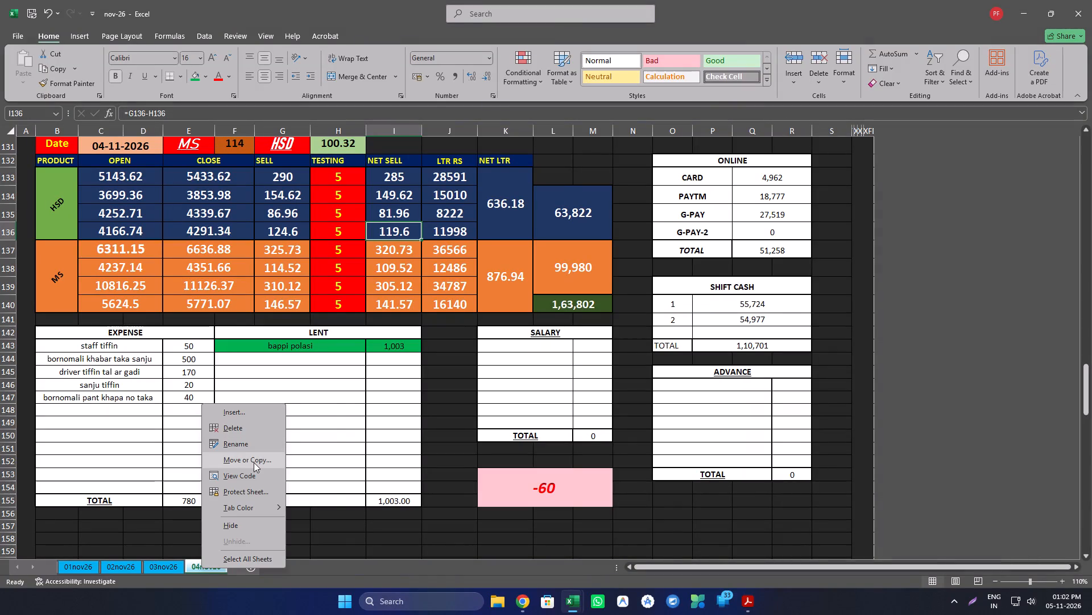
left_click(254, 462)
scroll(257, 464, "down", 6)
left_click(195, 481)
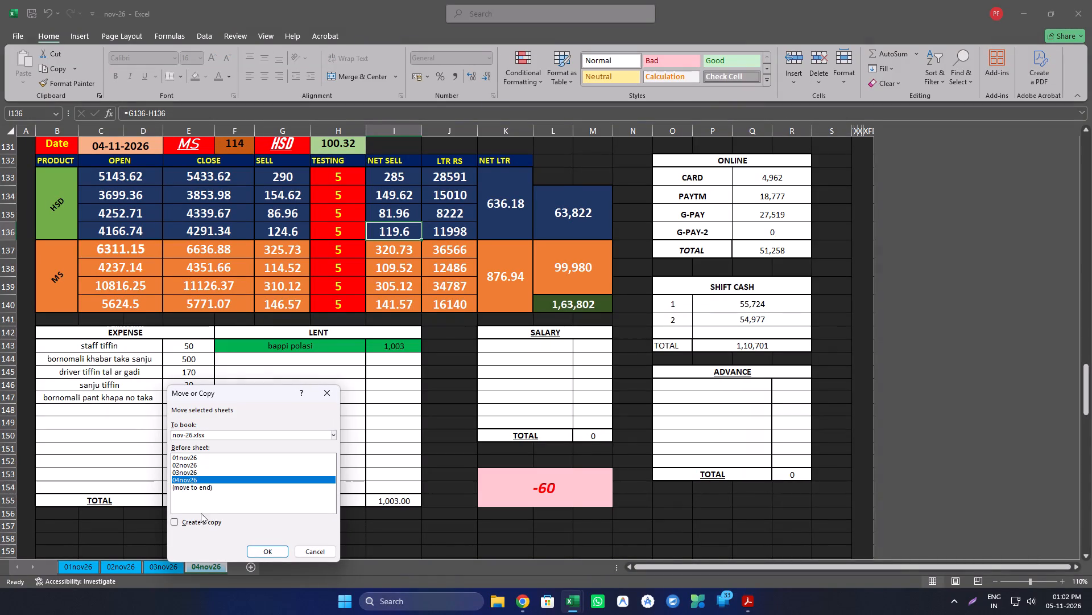
left_click(197, 527)
left_click(200, 522)
left_click(267, 550)
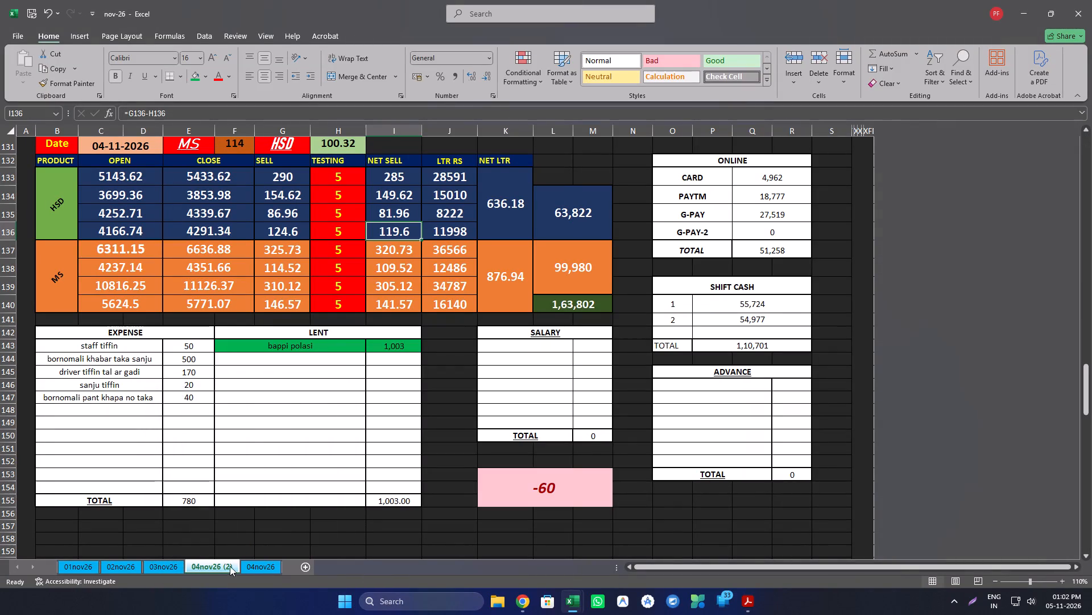
left_click_drag(228, 567, 288, 568)
Rename the copied sheet as 05nov26.
double_click(273, 564)
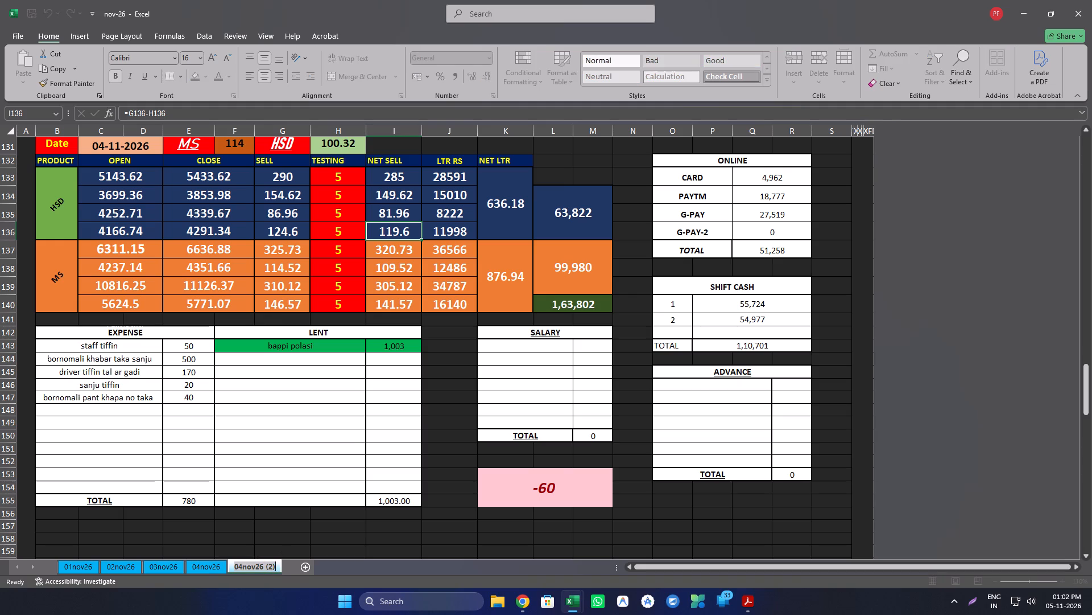
key("Right")
key("BackSpace")
key("BackSpace")
key("BackSpace")
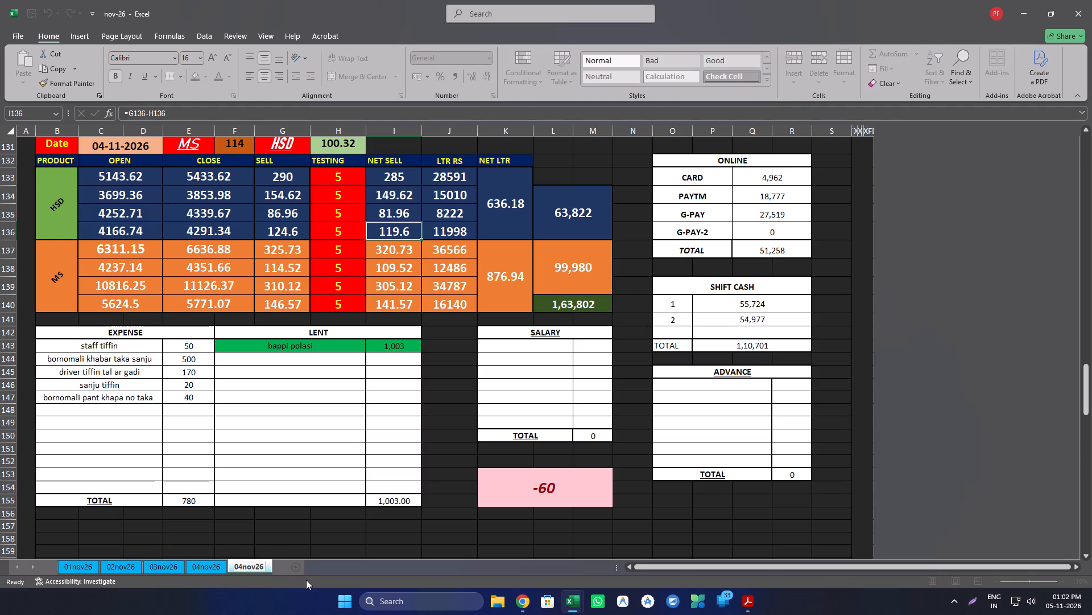
key("BackSpace")
key("Left")
key("Left")
key("Left")
key("Left")
key("Left")
key("BackSpace")
key("5")
key("Return")
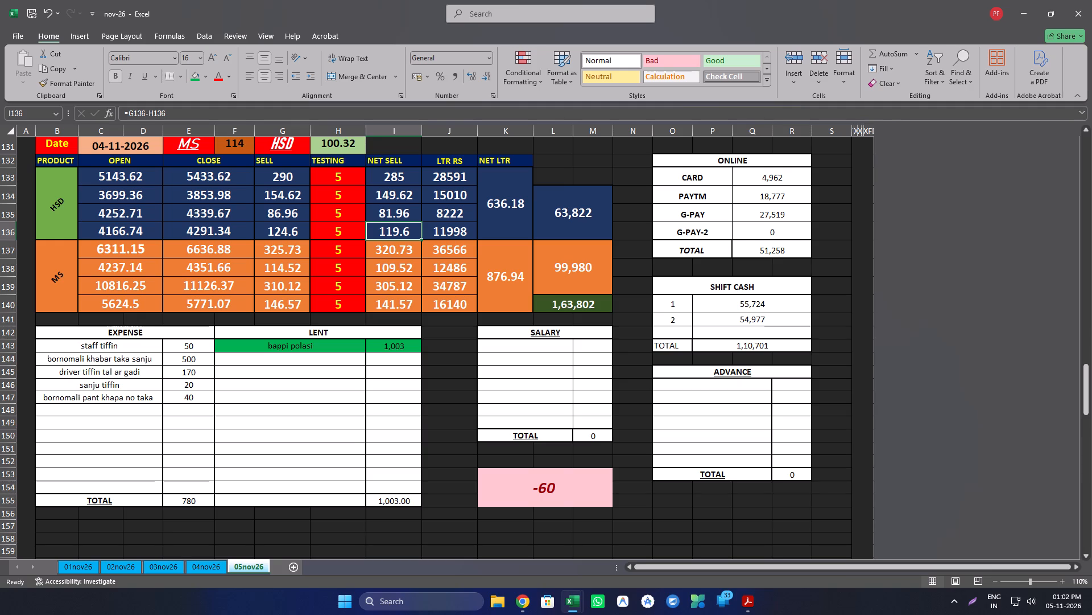
Replace every 04-11-2026 date on the 05nov26 sheet with 05-11-2026.
left_click(143, 150)
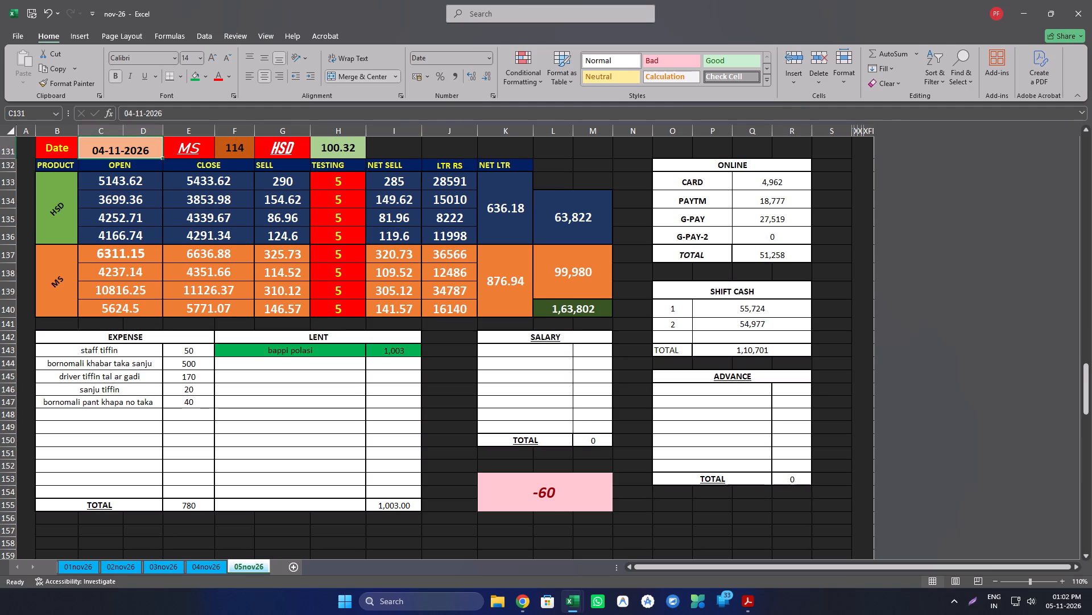
key("ctrl+f")
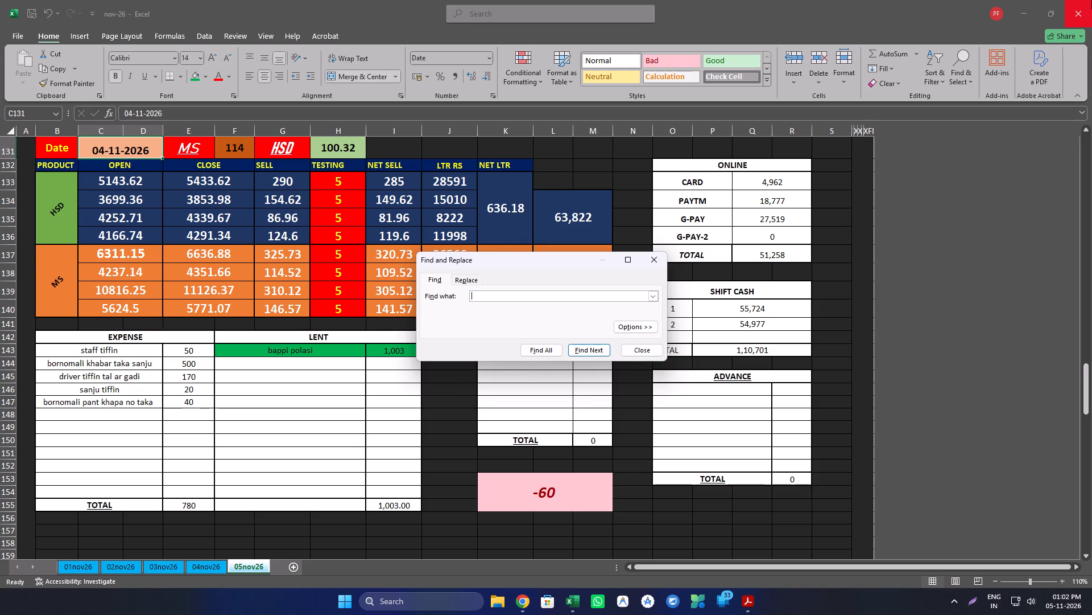
type("04")
type("-11-2026")
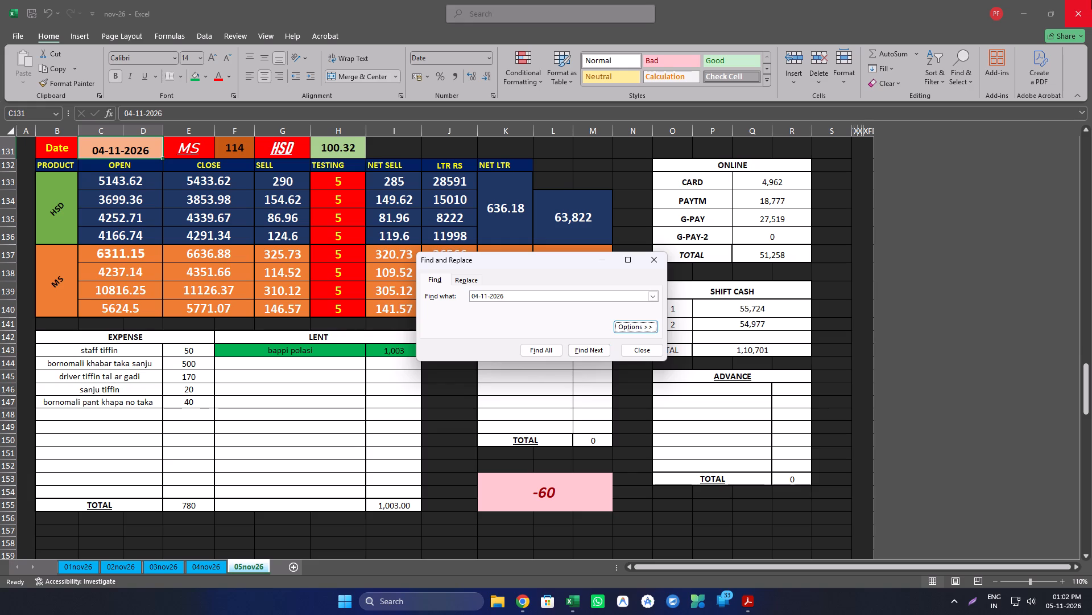
key("Tab")
key("Return")
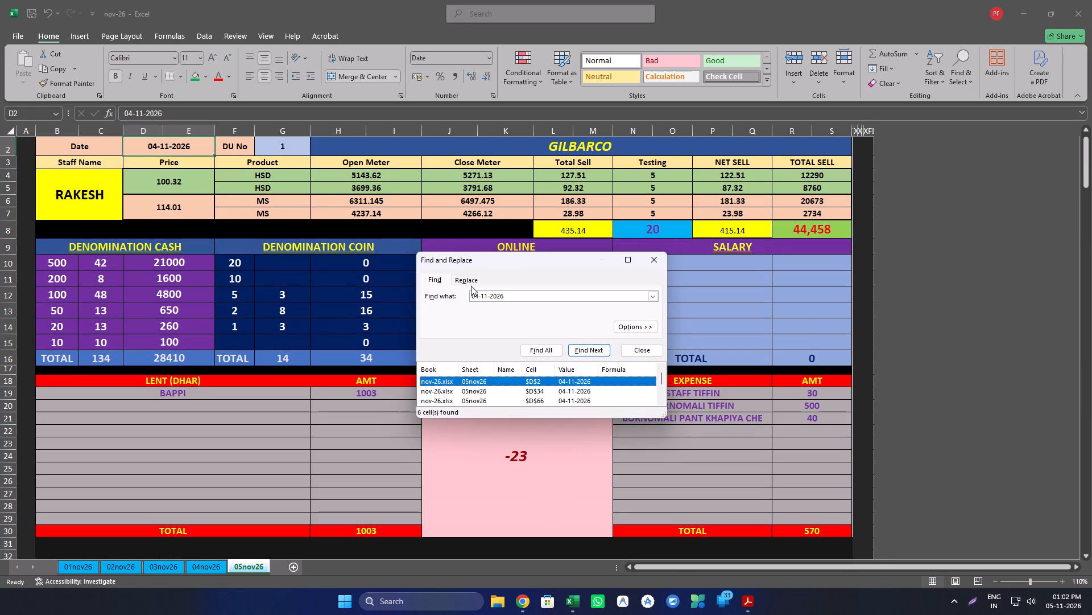
left_click(467, 284)
type("05-11")
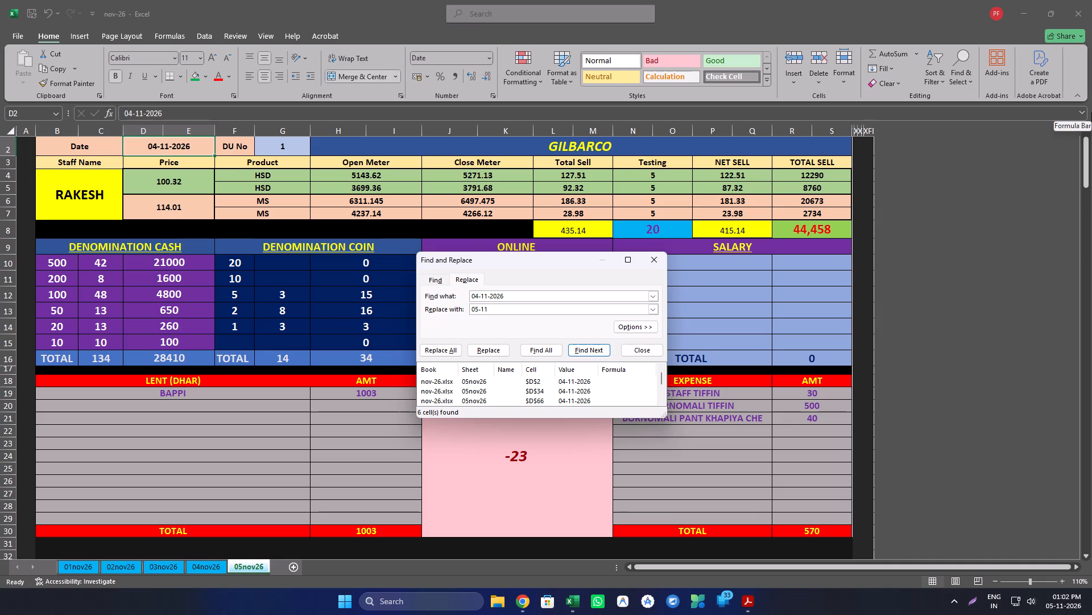
type("-2026")
key("Tab")
key("Tab")
key("Return")
key("Return")
key("Escape")
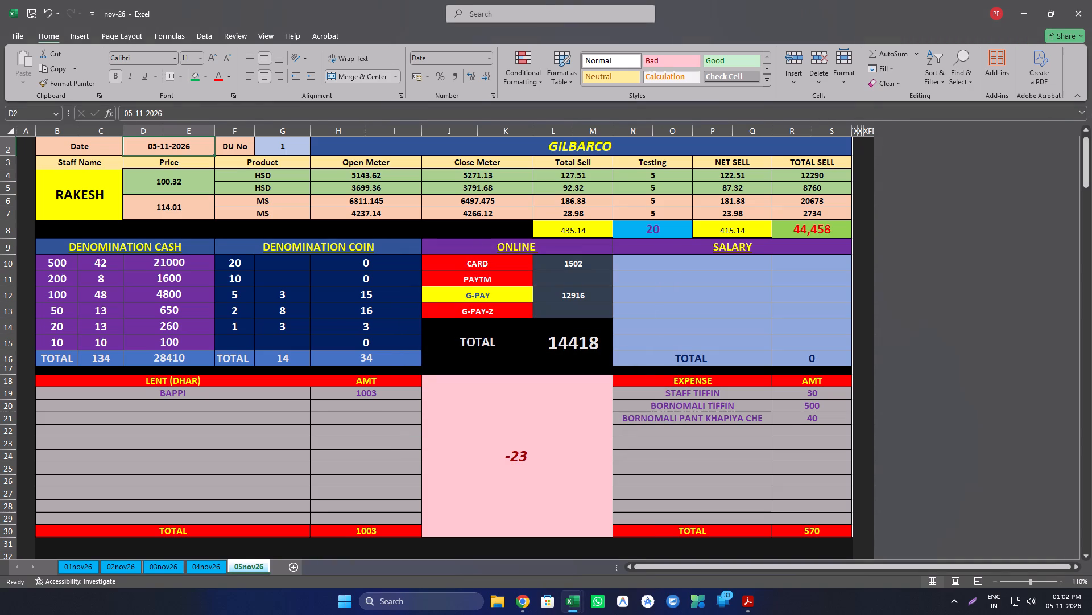
Copy the second Tokheim shift's four Close Meter readings (J100:J103) into the first Tokheim shift's Open Meter cells, starting at H36.
left_click(397, 190)
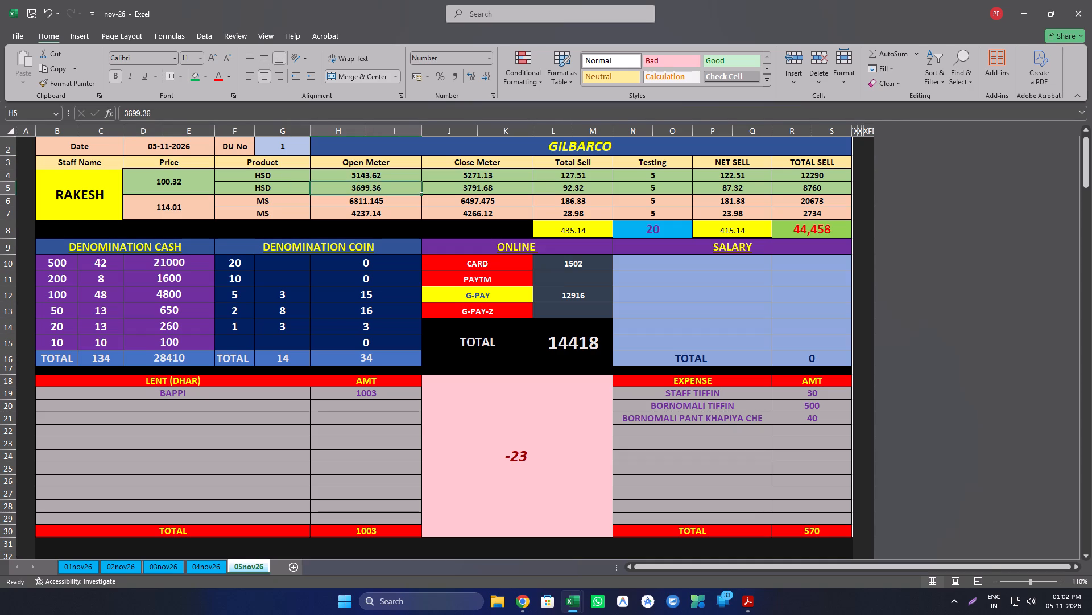
scroll(553, 307, "down", 12)
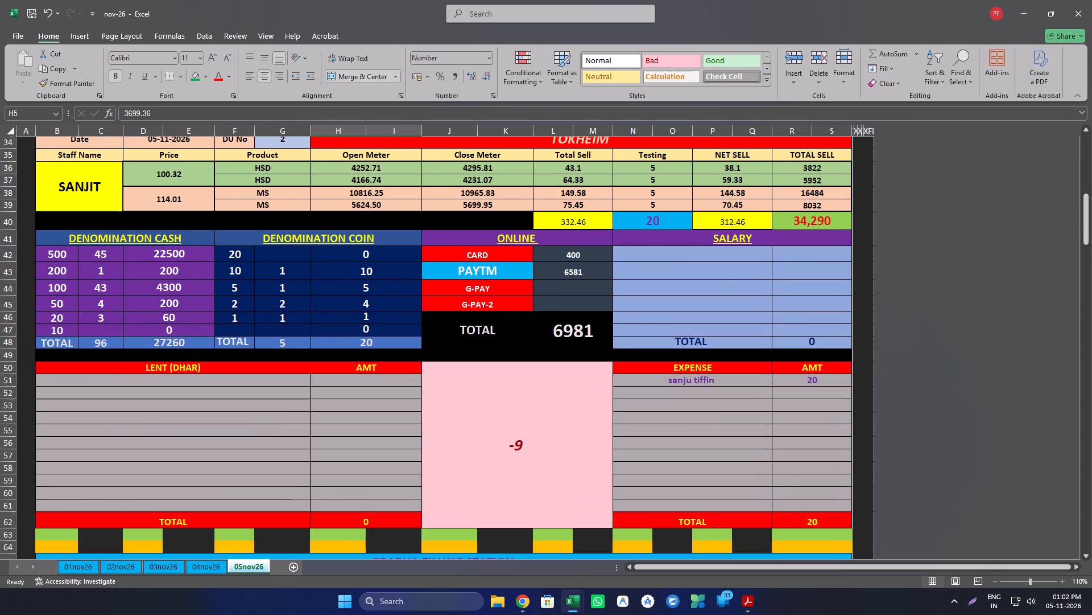
scroll(554, 302, "down", 15)
scroll(554, 302, "down", 8)
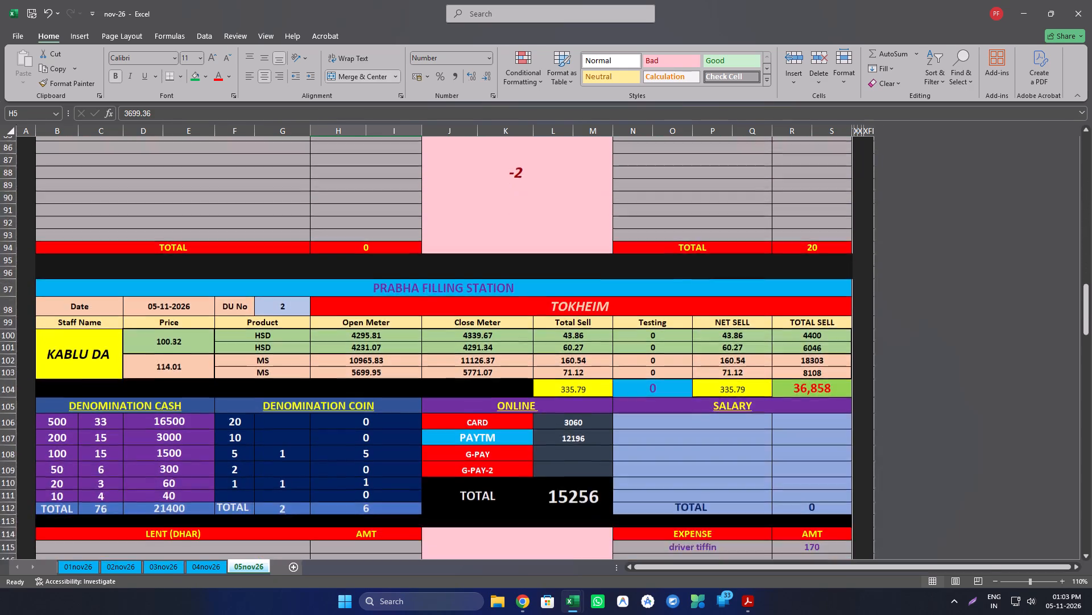
scroll(554, 302, "down", 4)
scroll(554, 301, "up", 6)
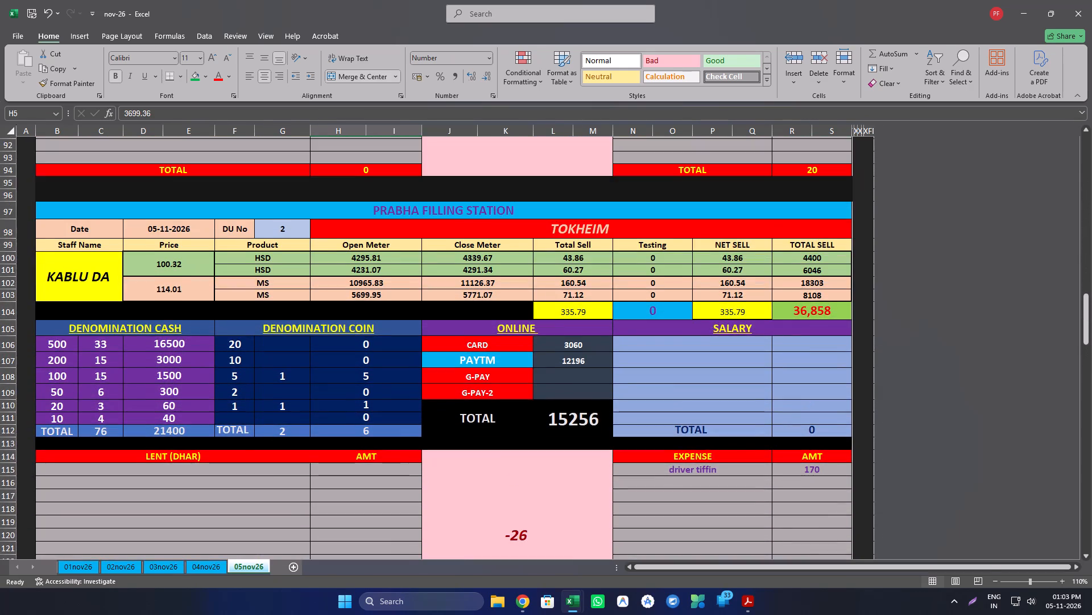
scroll(554, 301, "down", 2)
left_click_drag(503, 183, 502, 220)
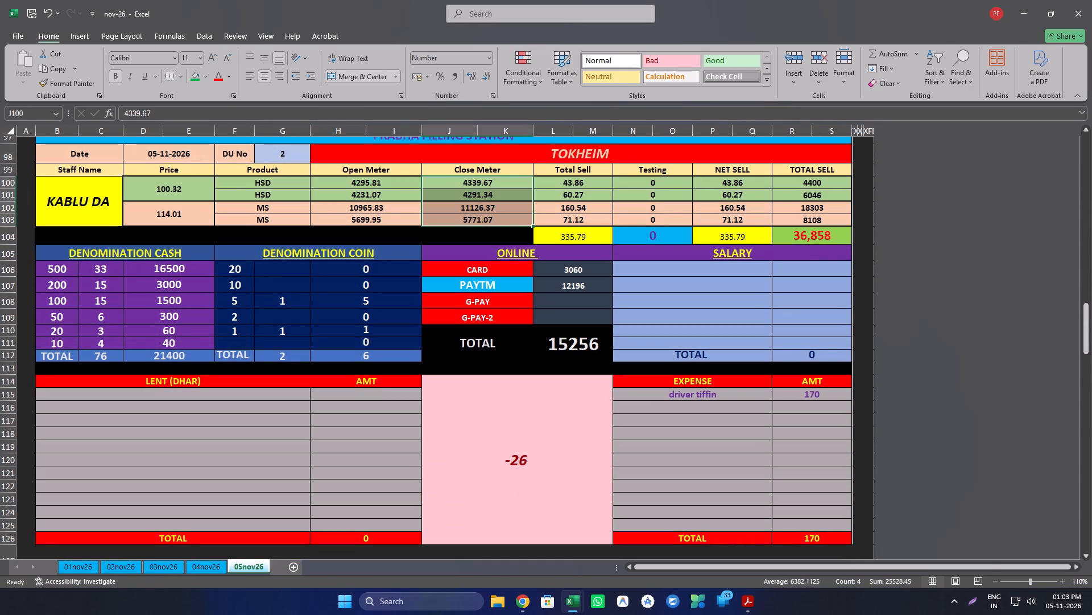
key("ctrl+c")
scroll(502, 220, "up", 20)
scroll(502, 220, "up", 9)
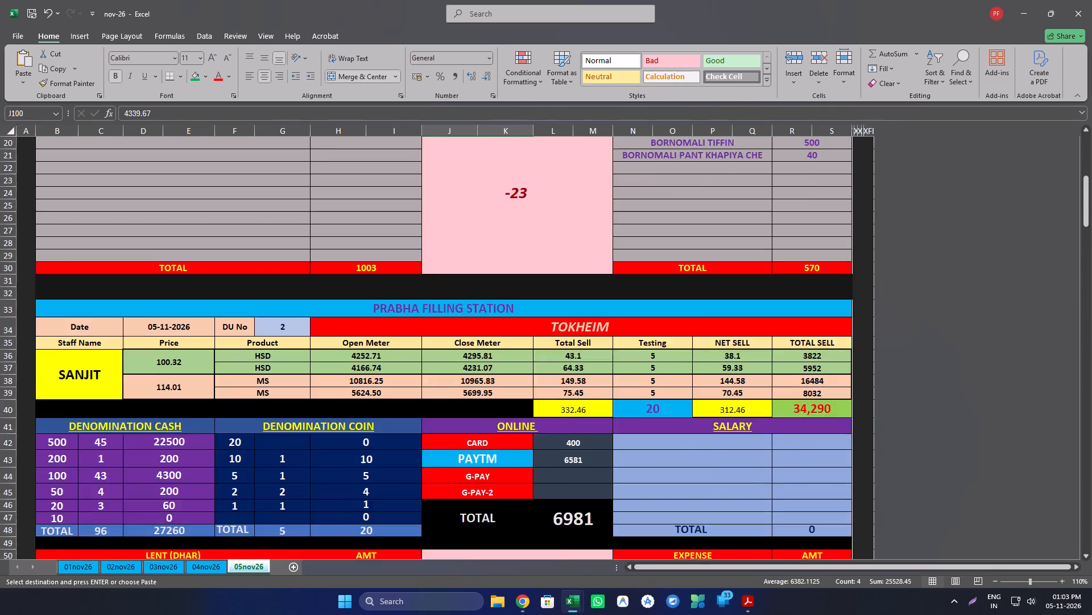
scroll(505, 223, "up", 16)
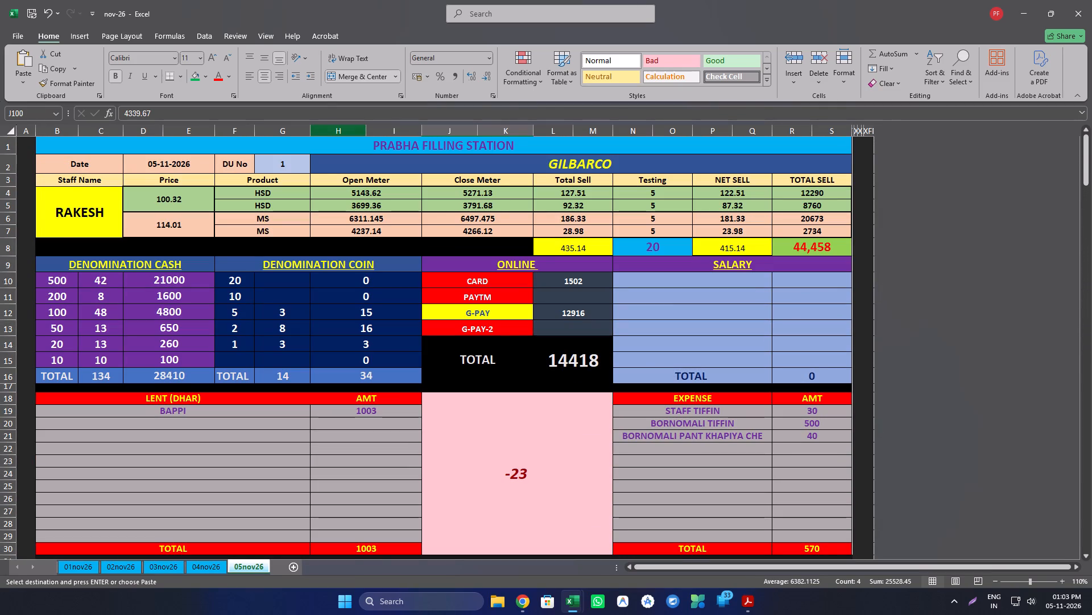
scroll(361, 195, "up", 1)
scroll(361, 195, "down", 1)
scroll(361, 195, "down", 20)
scroll(361, 195, "down", 16)
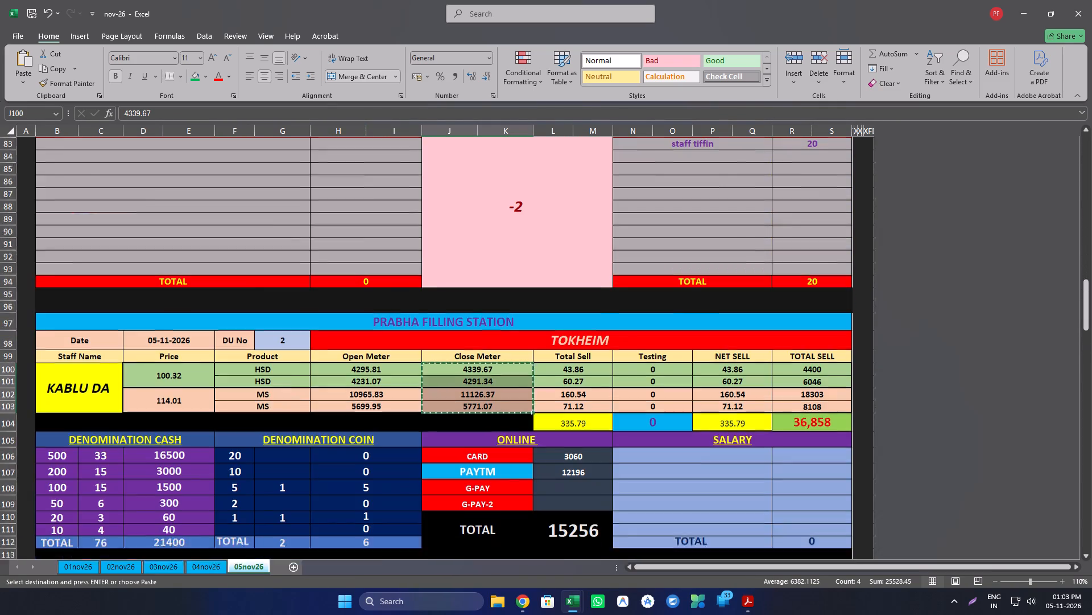
scroll(361, 197, "down", 1)
scroll(361, 197, "up", 3)
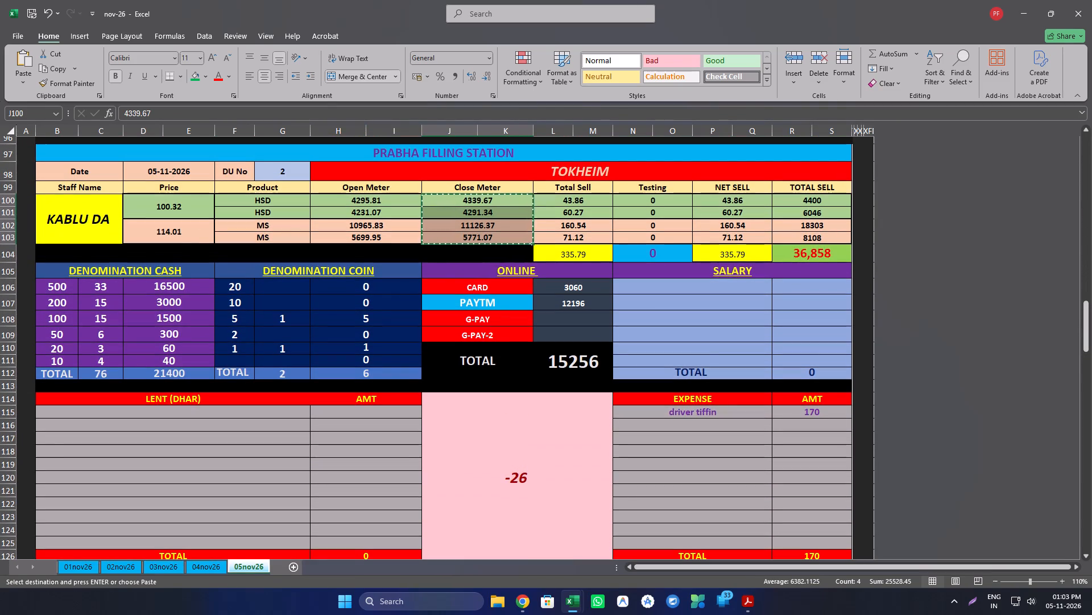
scroll(361, 197, "up", 7)
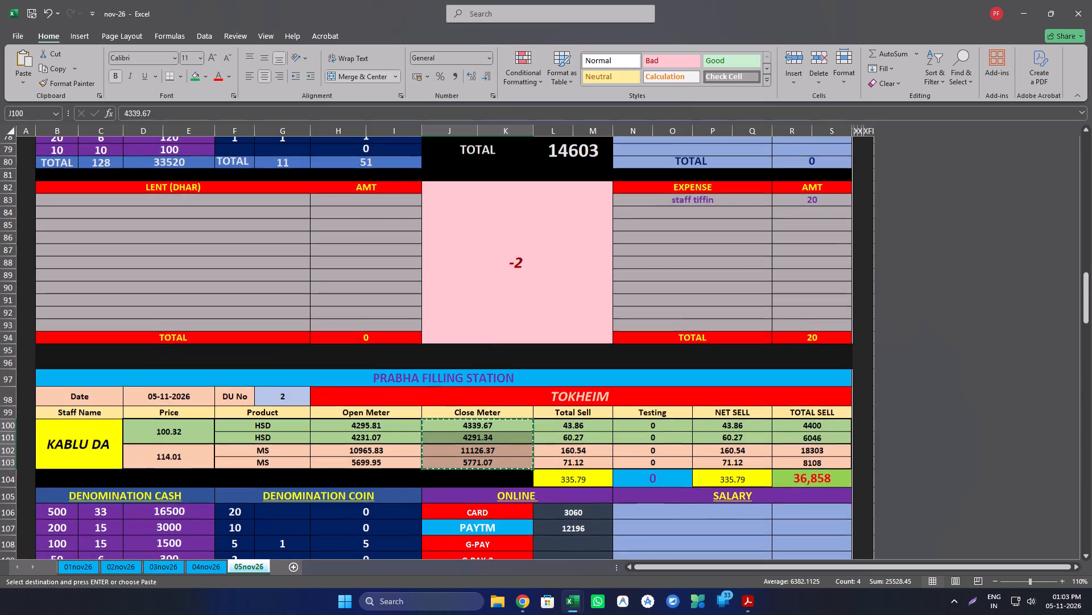
scroll(364, 202, "up", 16)
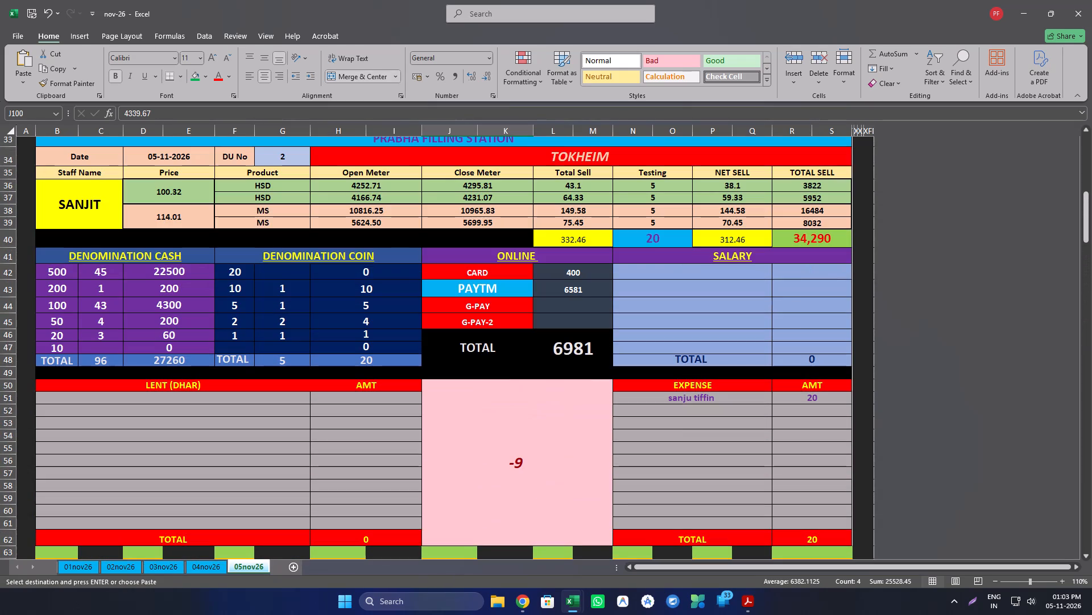
left_click(358, 184)
key("ctrl+v")
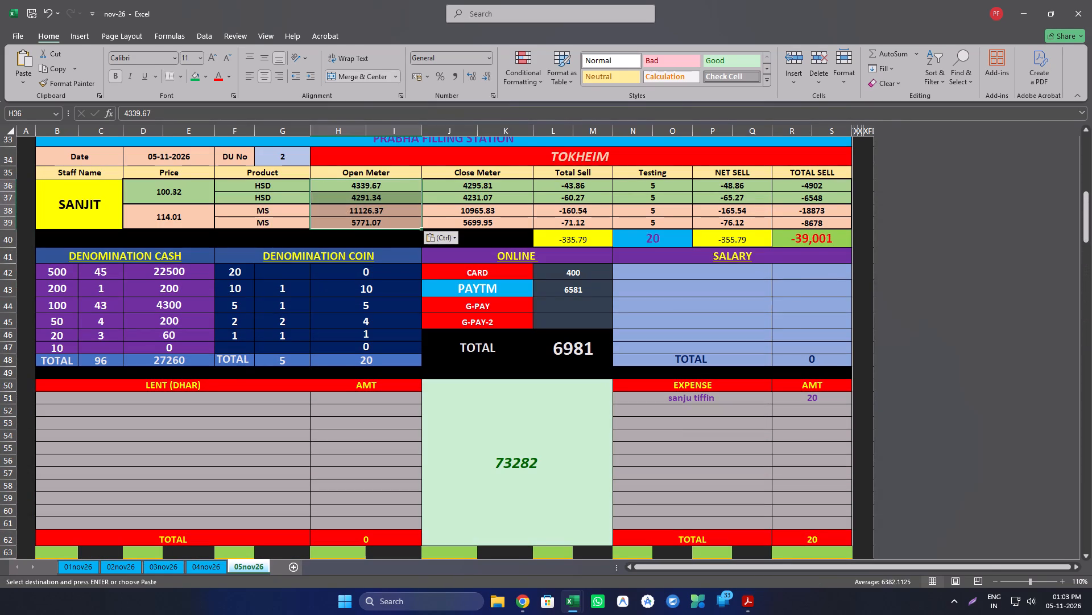
Clear the four Close Meter readings of the first Tokheim shift, rows 36 to 39.
left_click_drag(468, 185, 469, 221)
left_click(469, 221)
key("shift+Up")
key("shift+Up")
key("shift+Up")
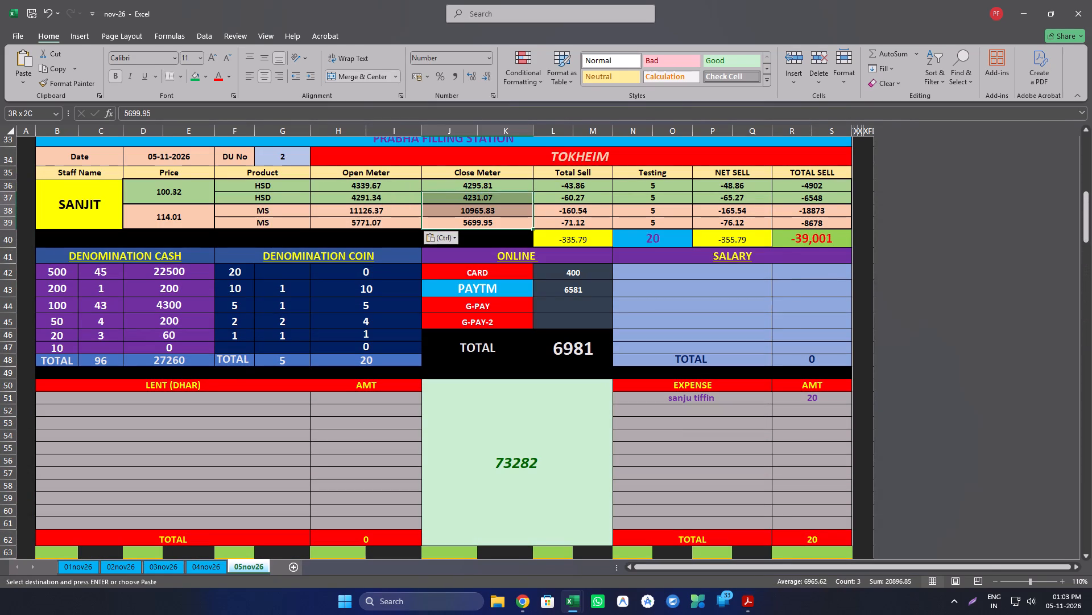
key("Delete")
Clear the CARD and PAYTM amounts in the first Tokheim shift's ONLINE section.
key("Down")
key("Down")
key("Down")
key("Right")
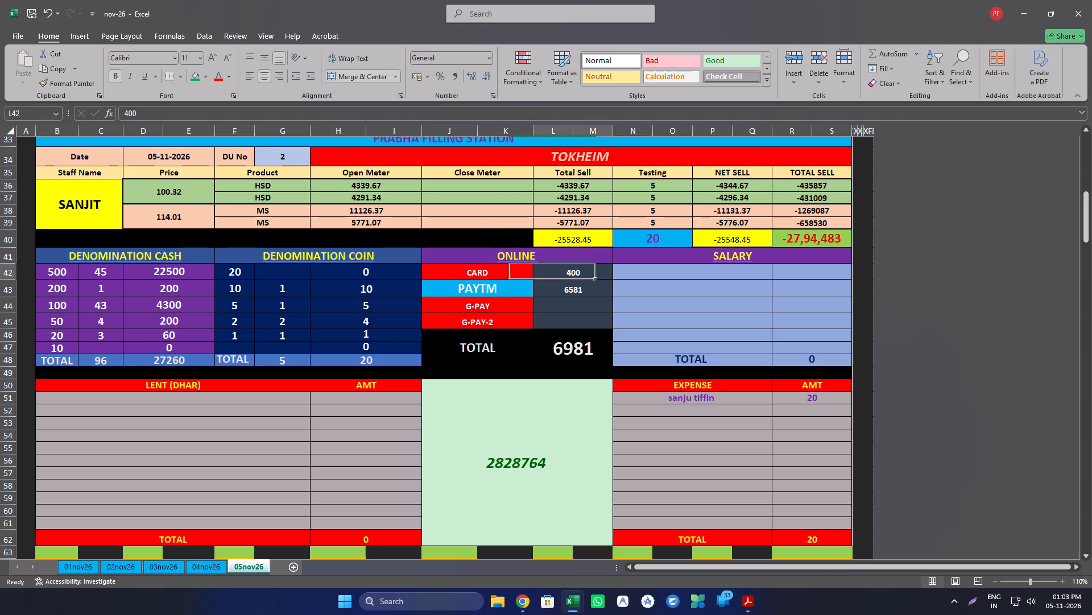
key("Delete")
key("Up")
key("Down")
key("Down")
key("Delete")
Clear the sanju tiffin entry and its amount from the first Tokheim shift's EXPENSE table.
key("Left")
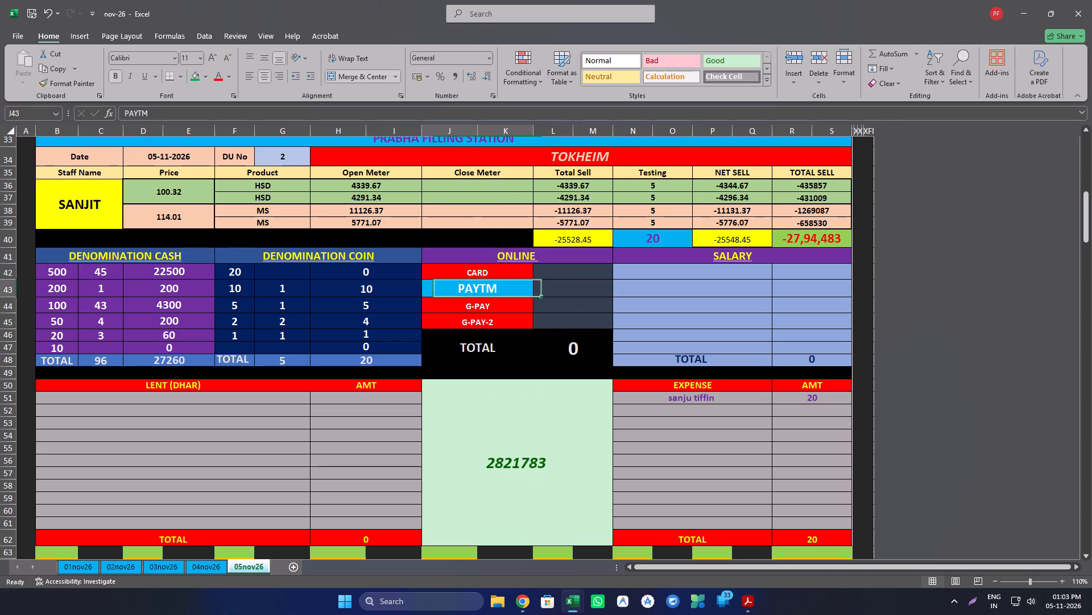
key("Down")
key("Down")
key("Down")
key("Down")
key("Down")
key("Right")
key("Down")
key("Delete")
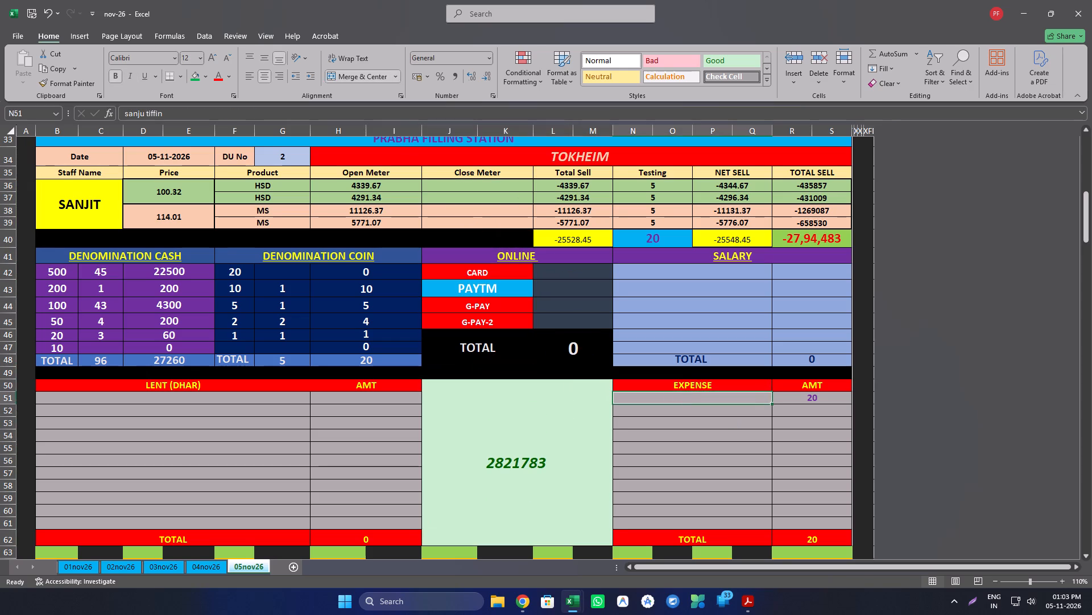
key("Right")
key("Delete")
Clear the 10, 5, 2 and 1 coin counts in the first Tokheim shift's DENOMINATION COIN section.
key("Left")
key("Left")
key("Left")
key("Up")
key("Left")
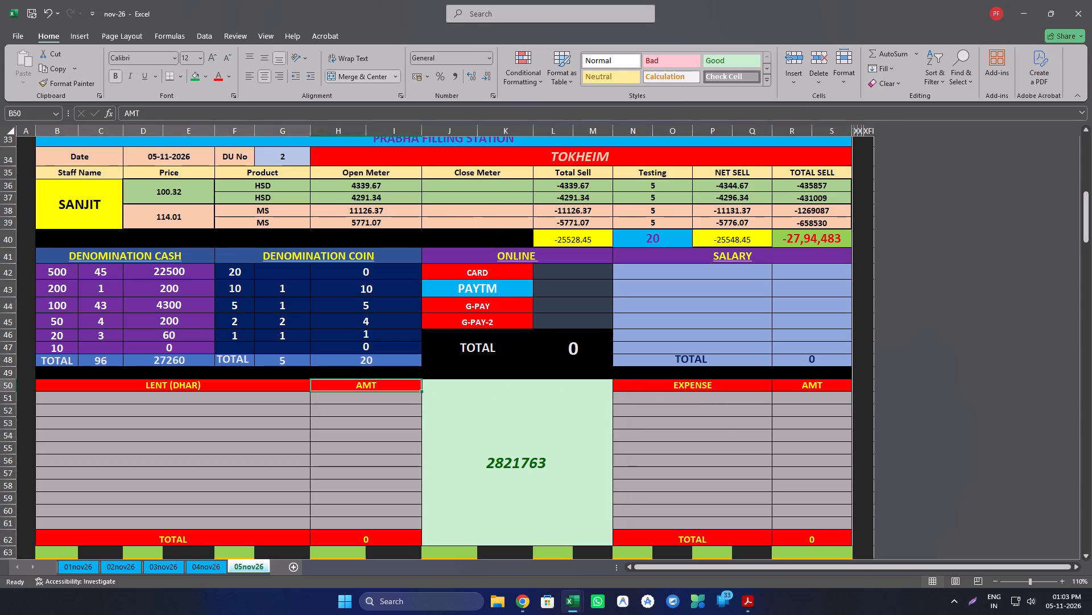
key("Up")
key("Up")
key("Up")
key("Up")
key("shift+Up")
key("shift+Up")
key("shift+Up")
key("Delete")
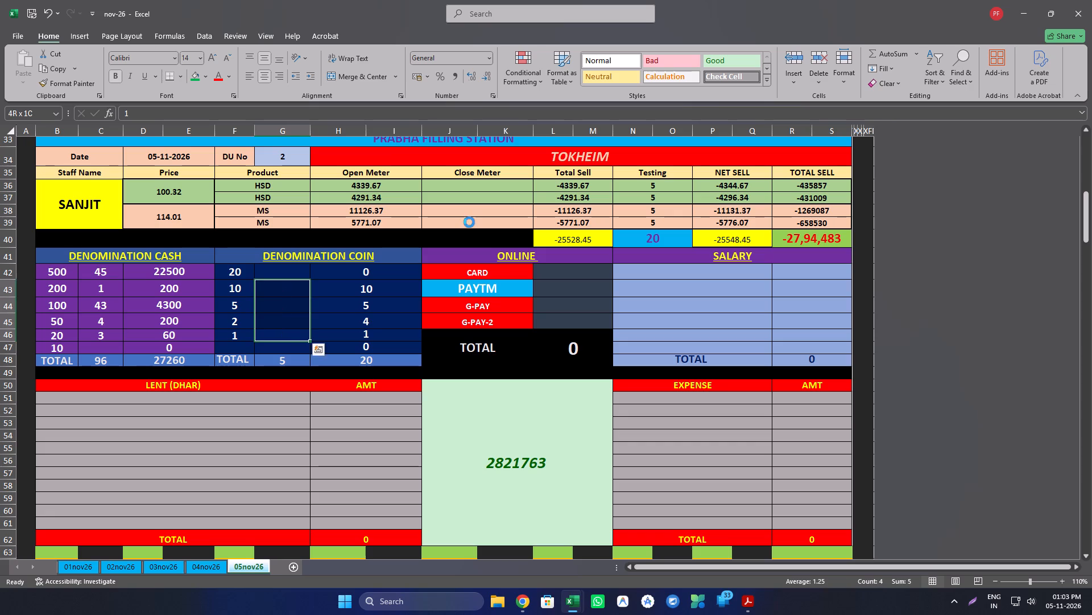
Clear the 500, 200, 100, 50 and 20 note counts in the first Tokheim shift's DENOMINATION CASH section.
key("Left")
key("Left")
key("Left")
key("shift+Up")
key("shift+Up")
key("shift+Up")
key("shift+Up")
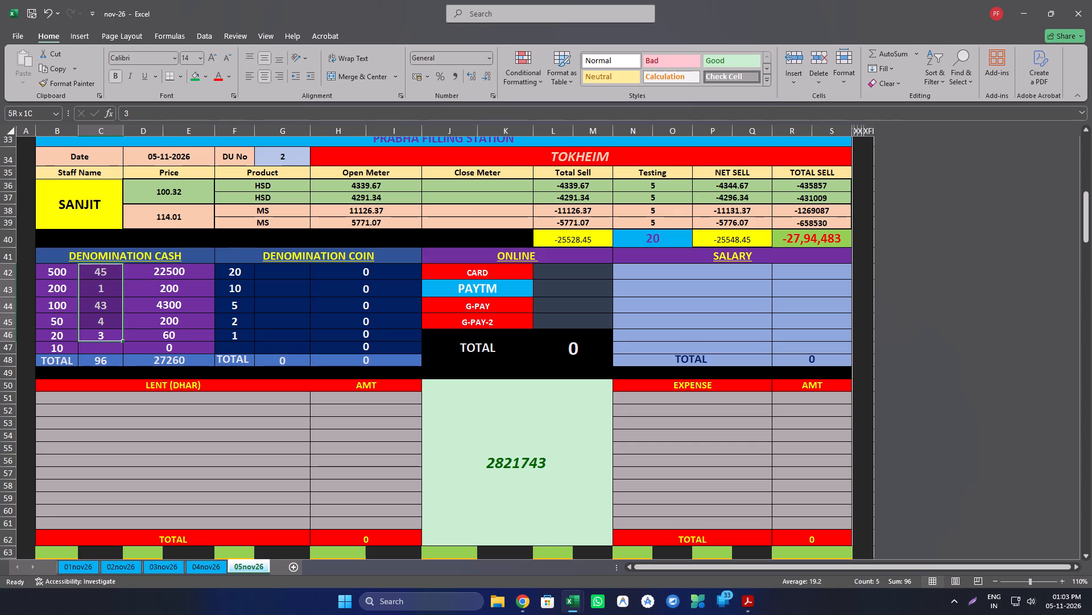
key("Delete")
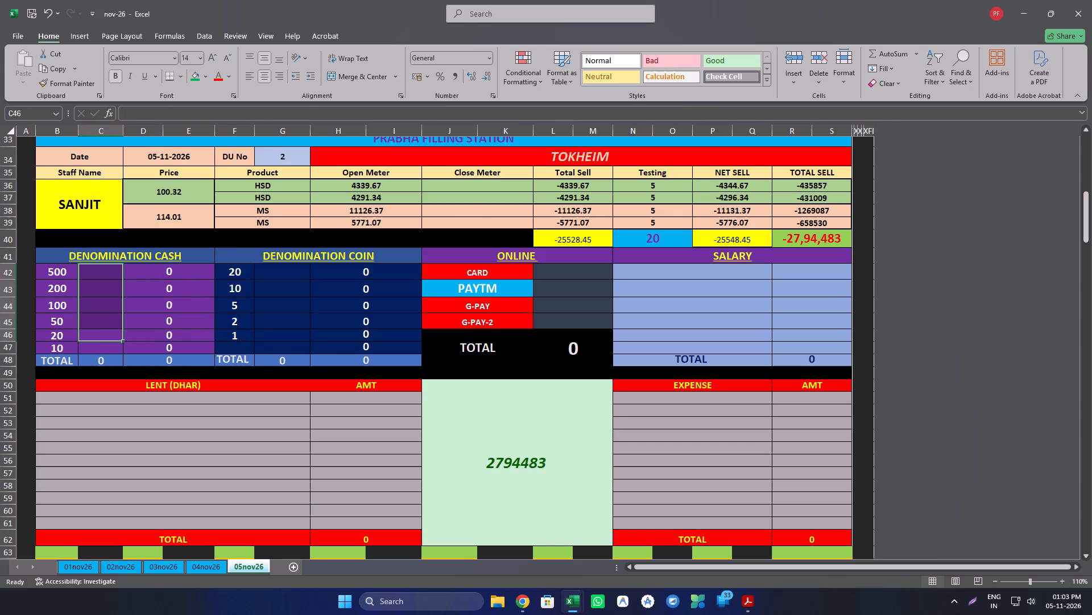
Copy the second Gilbarco shift's four Close Meter readings into the first Gilbarco shift's Open Meter cells.
key("Right")
key("Up")
key("Up")
key("Up")
key("Up")
key("Up")
key("Up")
key("Up")
key("Up")
key("Up")
key("Up")
key("Up")
key("Up")
key("Up")
key("Up")
key("Up")
key("Up")
key("Up")
key("Up")
key("Up")
key("Up")
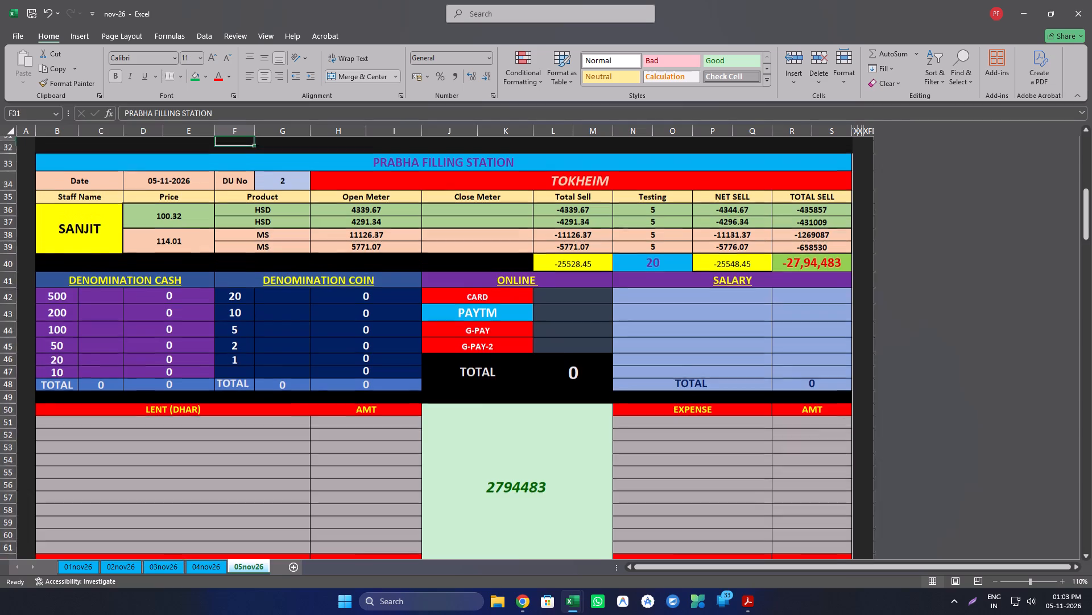
scroll(553, 512, "down", 1)
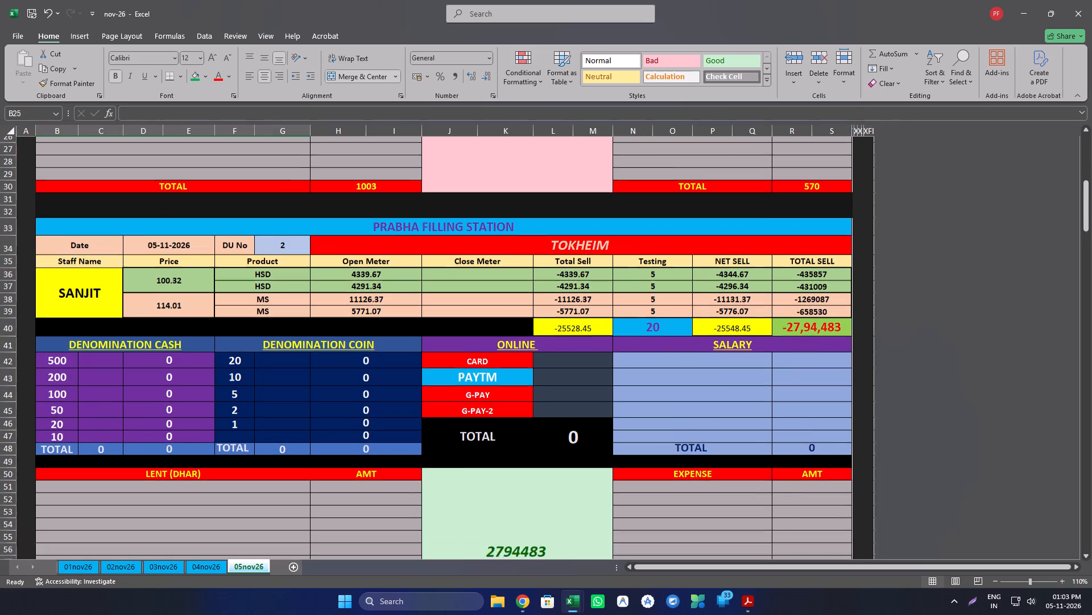
scroll(555, 493, "down", 8)
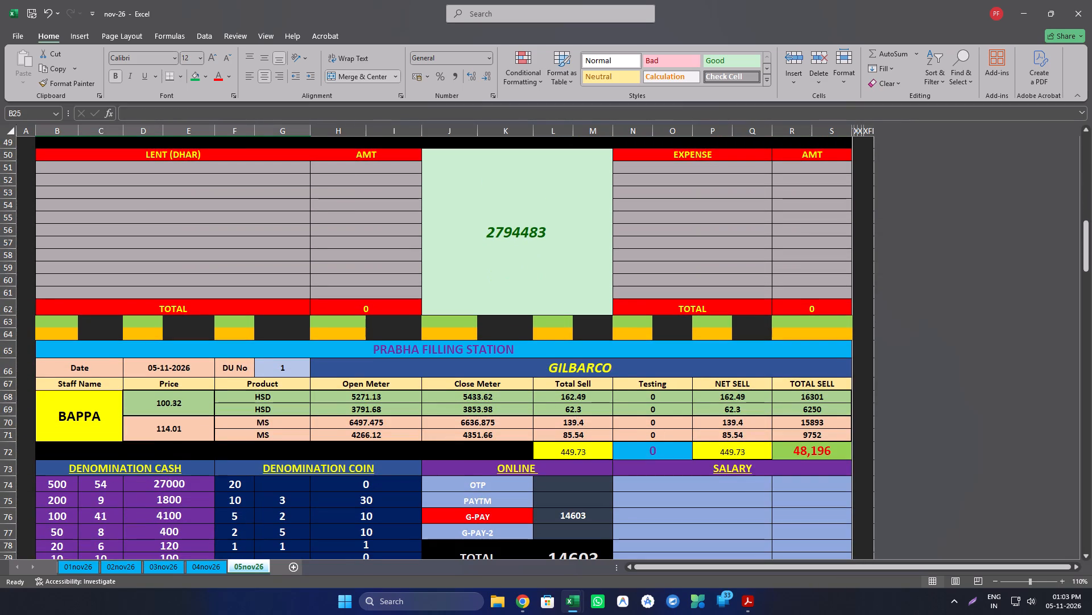
left_click(502, 400)
key("shift+Down")
key("shift+Down")
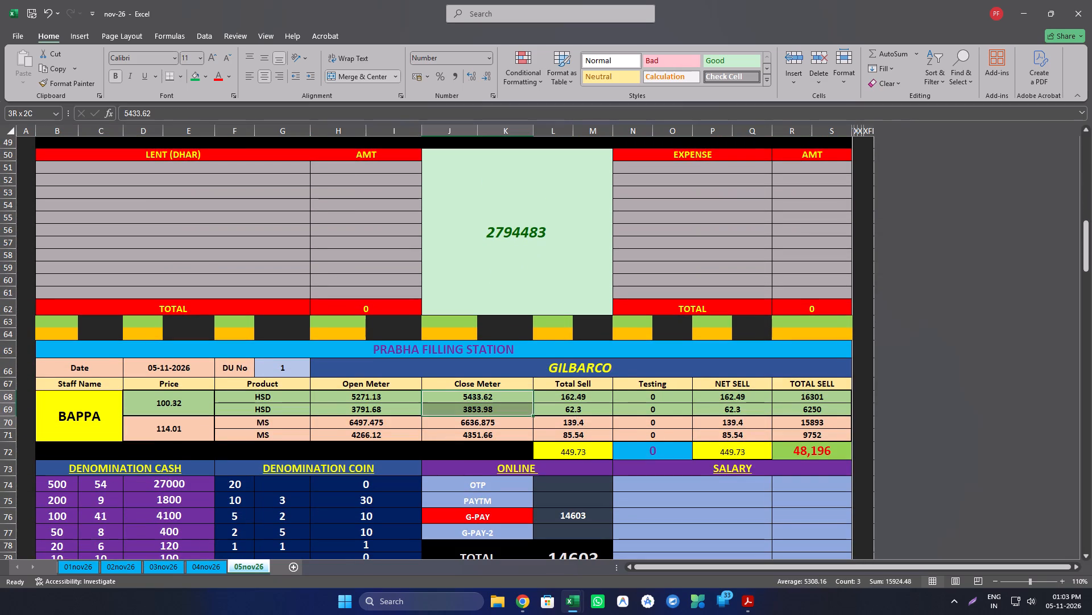
key("shift+Down")
key("ctrl+c")
key("Up")
key("Up")
key("Up")
key("Up")
key("Up")
key("Up")
key("Up")
key("Up")
key("Up")
key("Up")
key("Up")
key("Up")
key("Up")
key("Up")
key("Up")
key("Up")
key("Up")
key("Up")
key("Up")
key("Up")
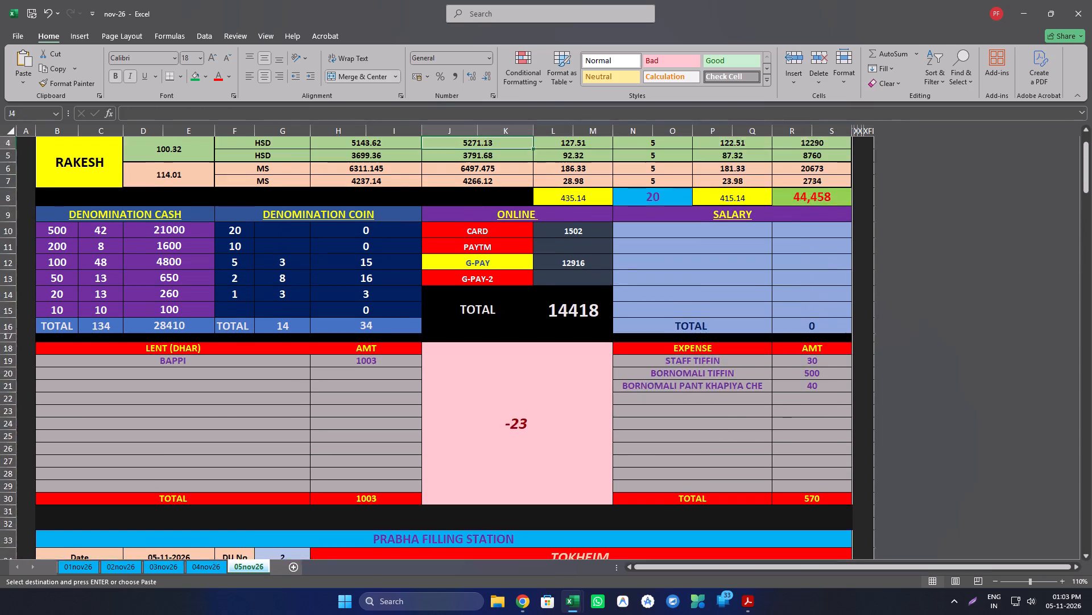
key("Down")
key("Down")
key("Down")
key("Left")
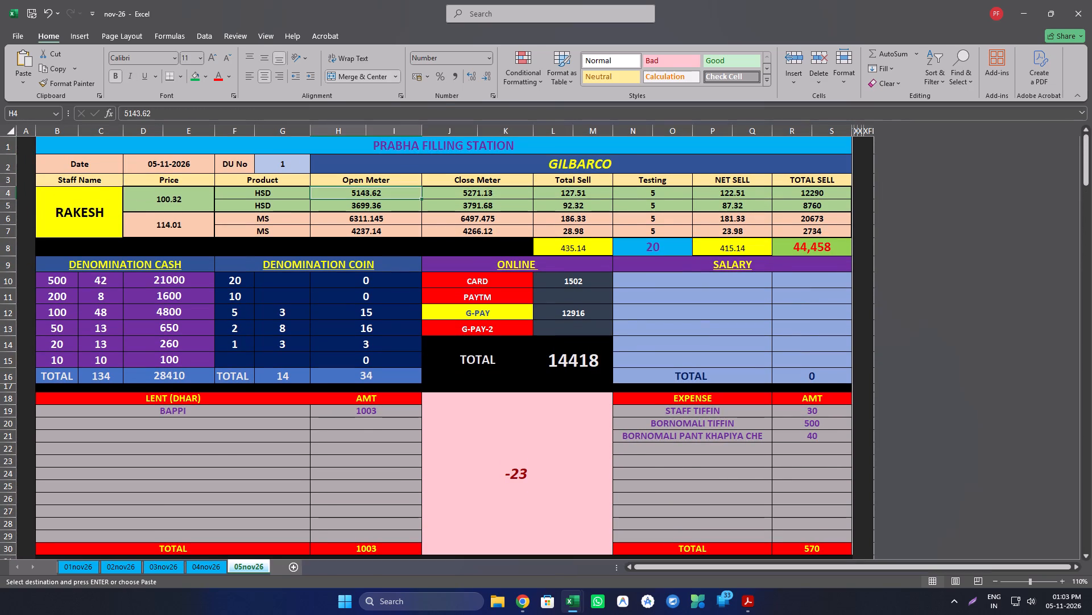
key("ctrl+v")
Clear the four Close Meter readings in the first Gilbarco shift.
key("Right")
key("shift+Down")
key("shift+Down")
key("shift+Down")
key("Delete")
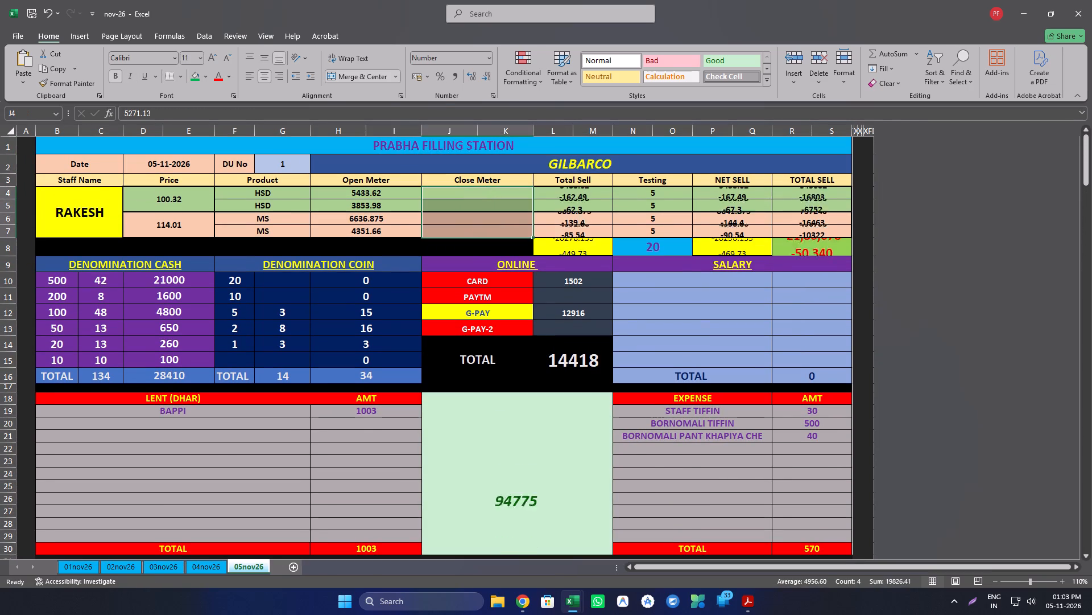
Clear the CARD and G-PAY amounts in the first Gilbarco shift's ONLINE section.
key("Down")
key("Down")
key("Down")
key("Down")
key("Down")
key("Down")
key("Down")
key("Right")
key("Up")
key("Delete")
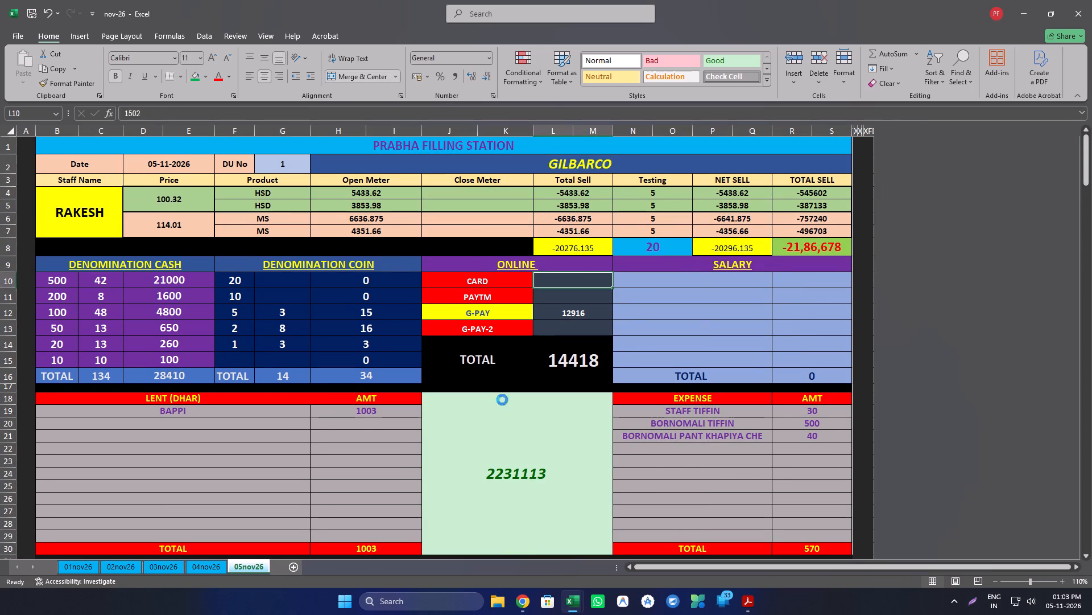
key("Down")
key("Up")
key("Down")
key("Down")
key("Down")
key("Delete")
key("Up")
key("Delete")
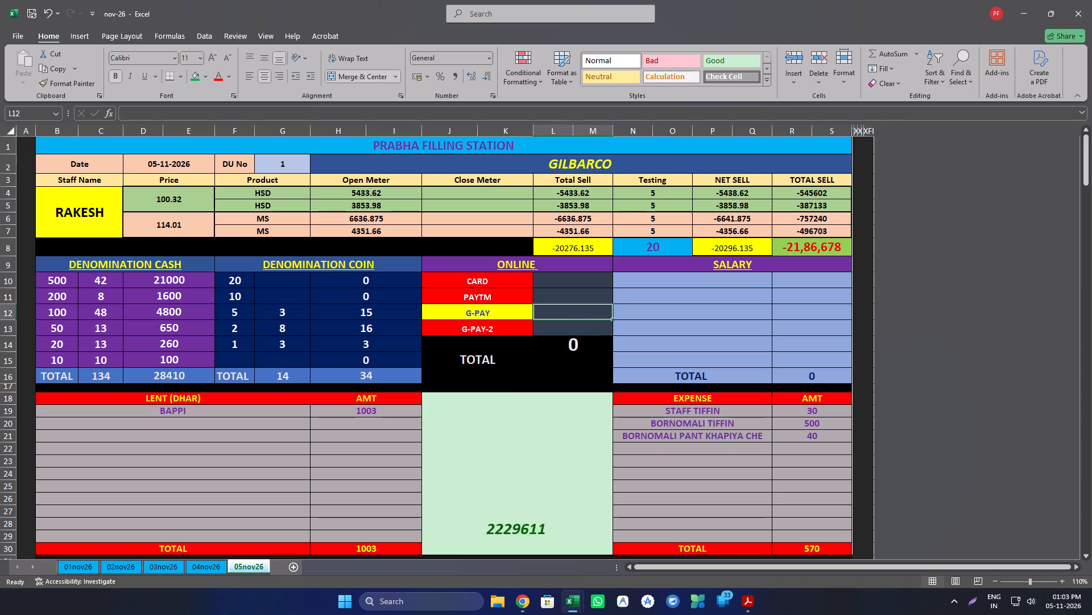
Clear the three tiffin and meal entries with their amounts from the first Gilbarco shift's EXPENSE table.
key("Down")
key("Down")
key("Down")
key("Down")
key("Right")
key("Down")
key("shift+Right")
key("shift+Down")
key("shift+Down")
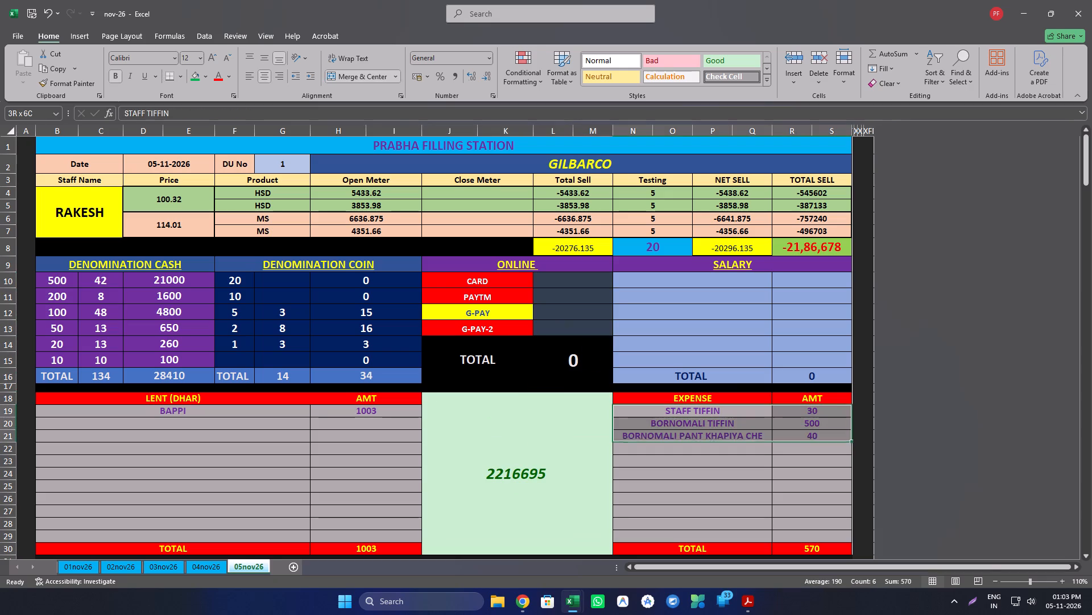
key("Delete")
Clear the single borrower entry and its amount from the first Gilbarco shift's LENT (DHAR) table.
key("Left")
key("Left")
key("Delete")
key("Left")
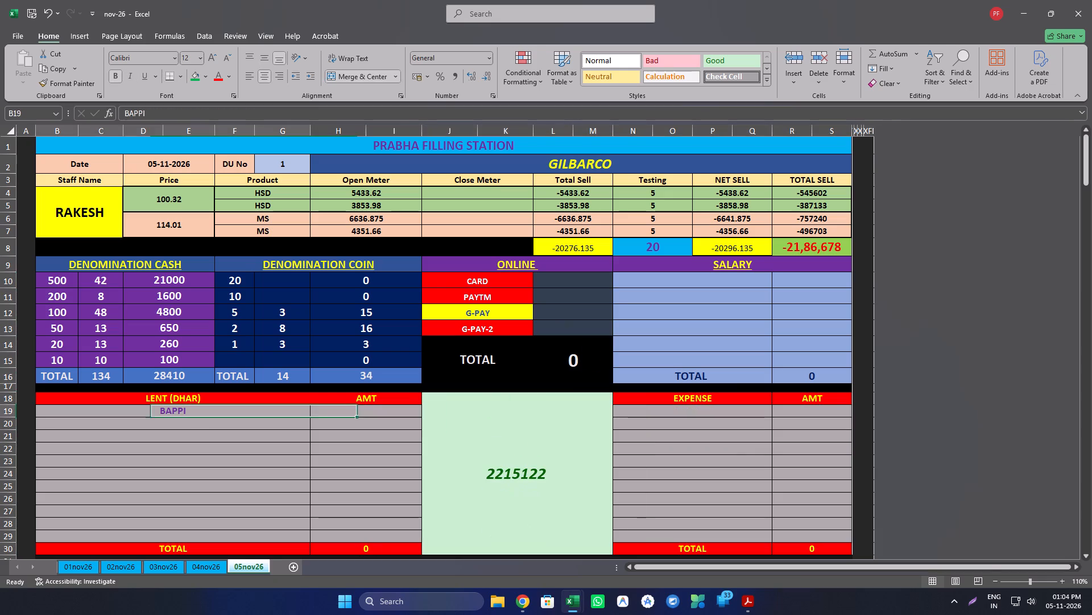
key("Delete")
Clear the 5, 2 and 1 coin counts in the first Gilbarco shift's DENOMINATION COIN section.
key("Up")
key("Up")
key("Up")
key("Right")
key("Up")
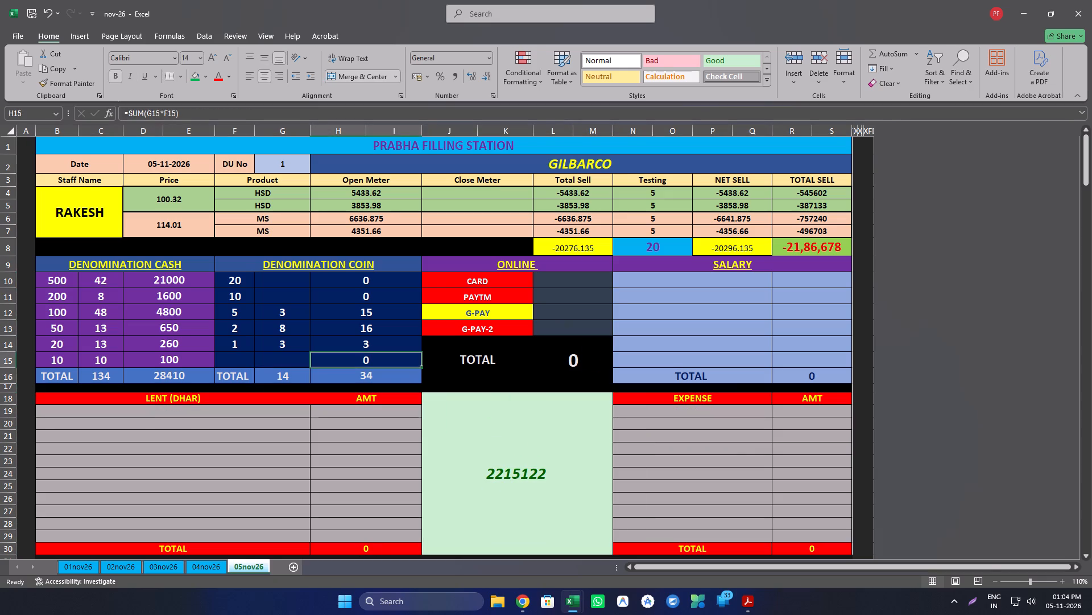
key("Left")
key("Up")
key("Up")
key("Down")
key("shift+Up")
key("shift+Up")
key("Delete")
key("End")
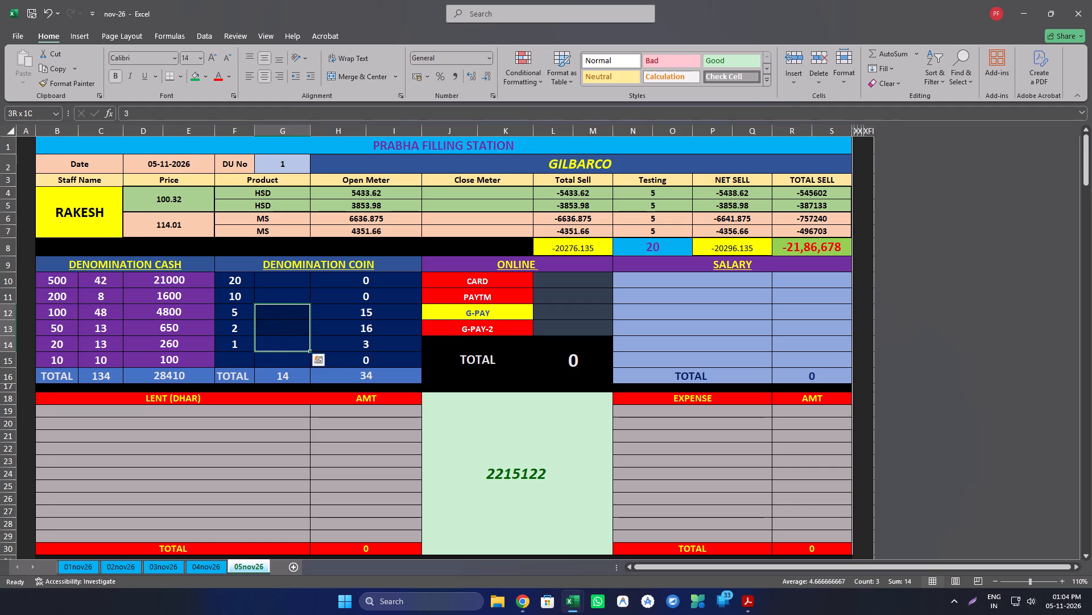
Clear the 500, 200, 100, 50, 20 and 10 note counts in the first Gilbarco shift's DENOMINATION CASH section.
key("Left")
key("Left")
key("Left")
key("Down")
key("Up")
key("Down")
key("shift+Up")
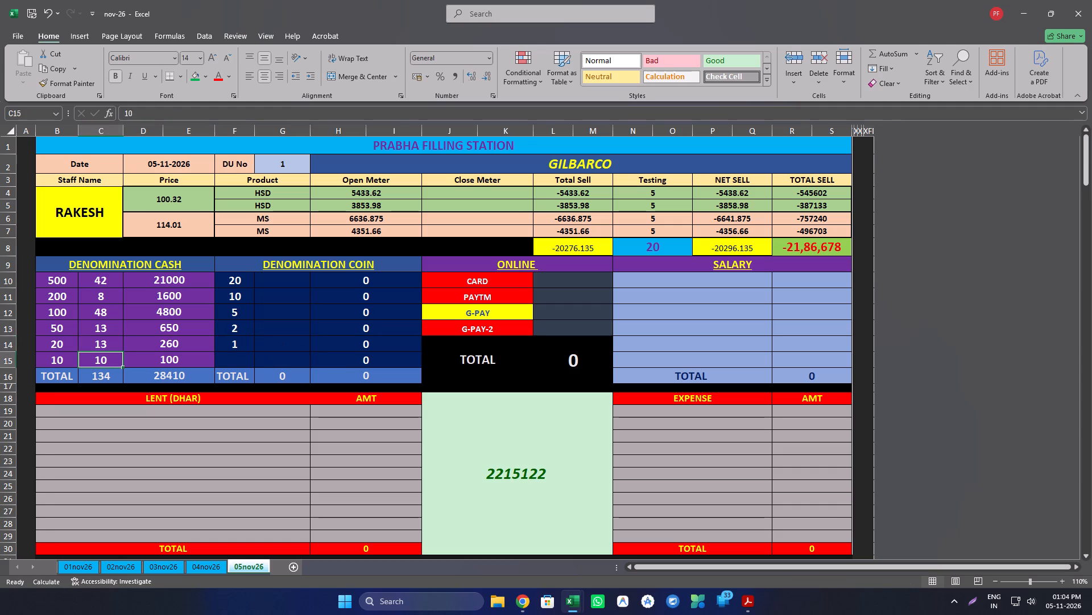
key("shift+Up")
key("shift+Up")
key("shift+Up")
key("shift+Up")
key("Delete")
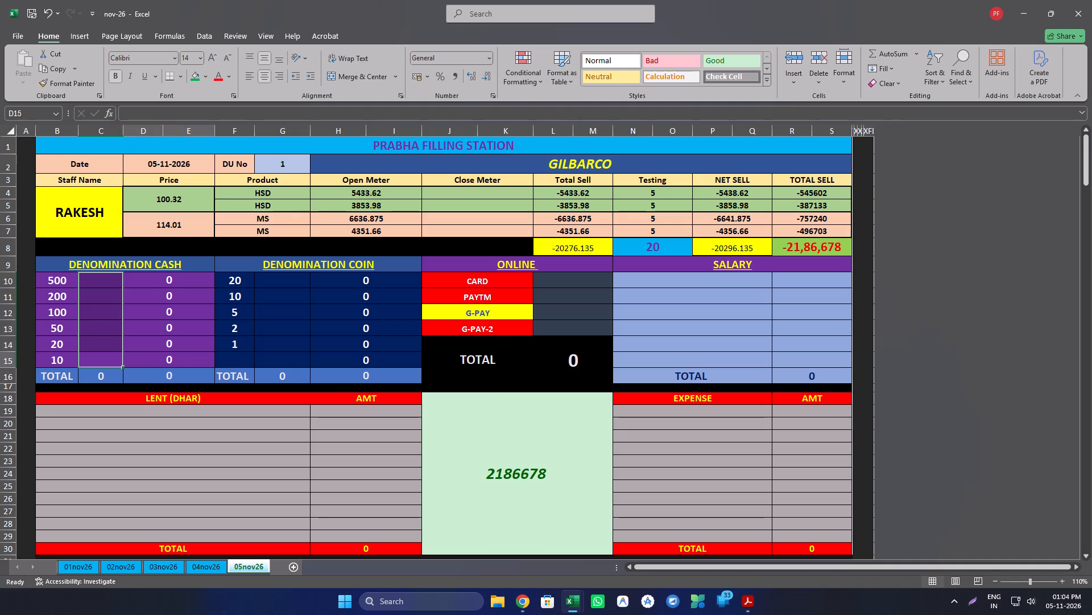
Enter 4555 as the G-PAY amount in the first Gilbarco shift's ONLINE section.
key("Right")
key("Right")
key("Right")
key("Right")
key("Right")
key("Up")
key("Up")
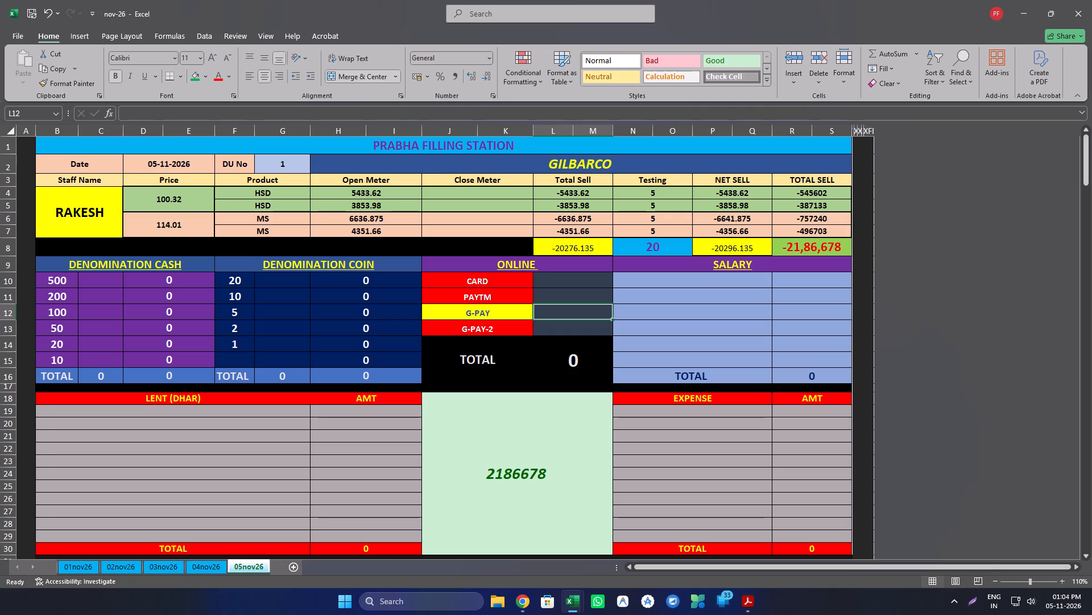
type("4555")
key("Return")
key("Up")
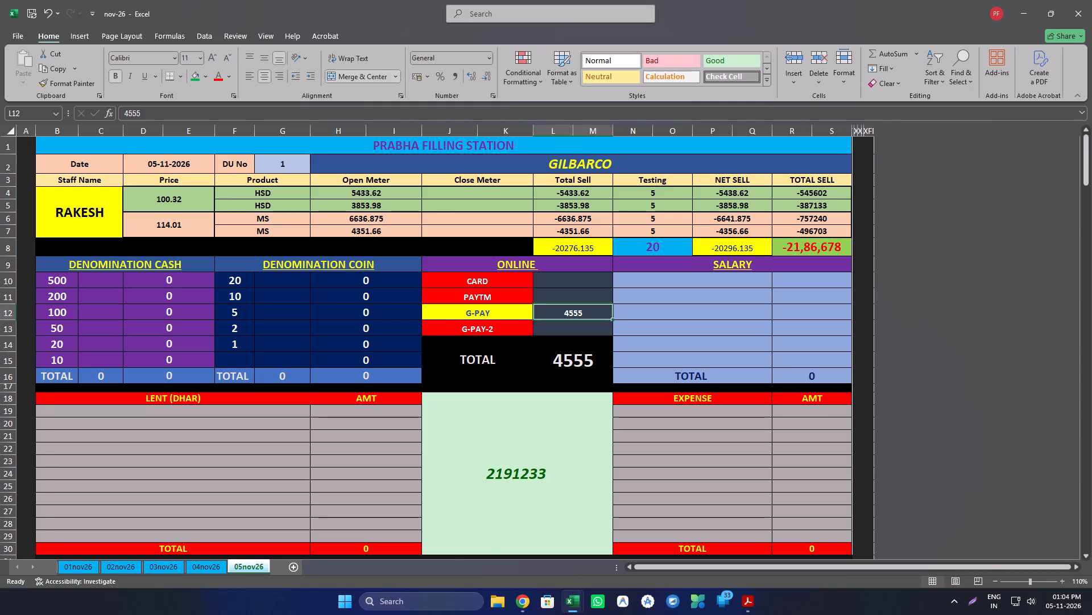
Enter the first Gilbarco shift's two HSD Close Meter readings as 5479.52 and 4003.77.
key("Left")
key("Left")
key("Left")
key("Left")
key("Up")
key("Up")
key("Right")
key("Right")
key("Right")
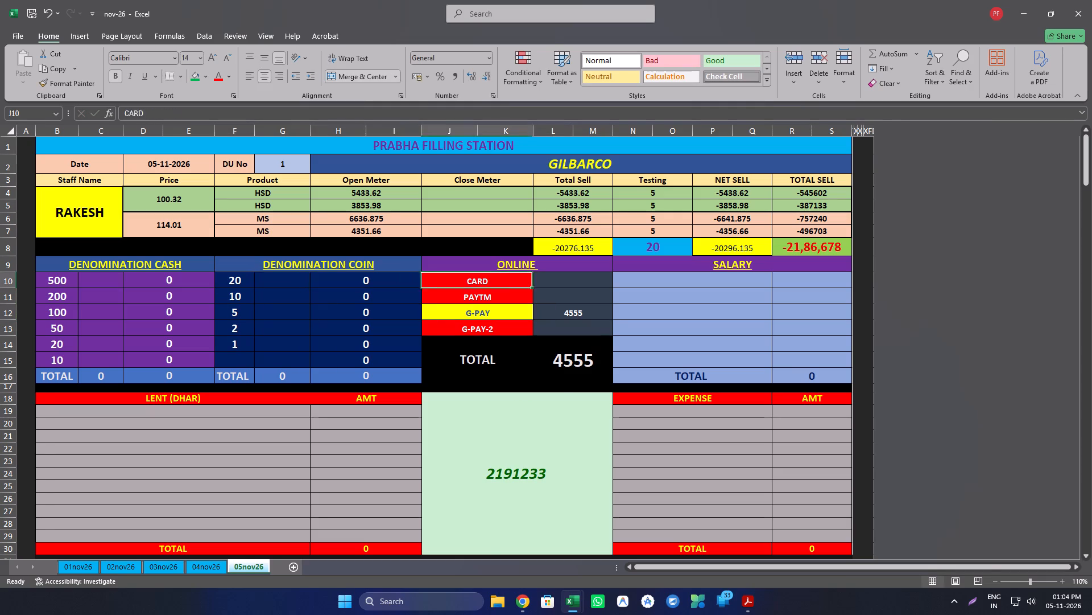
key("Right")
key("Up")
key("Up")
key("Up")
key("Left")
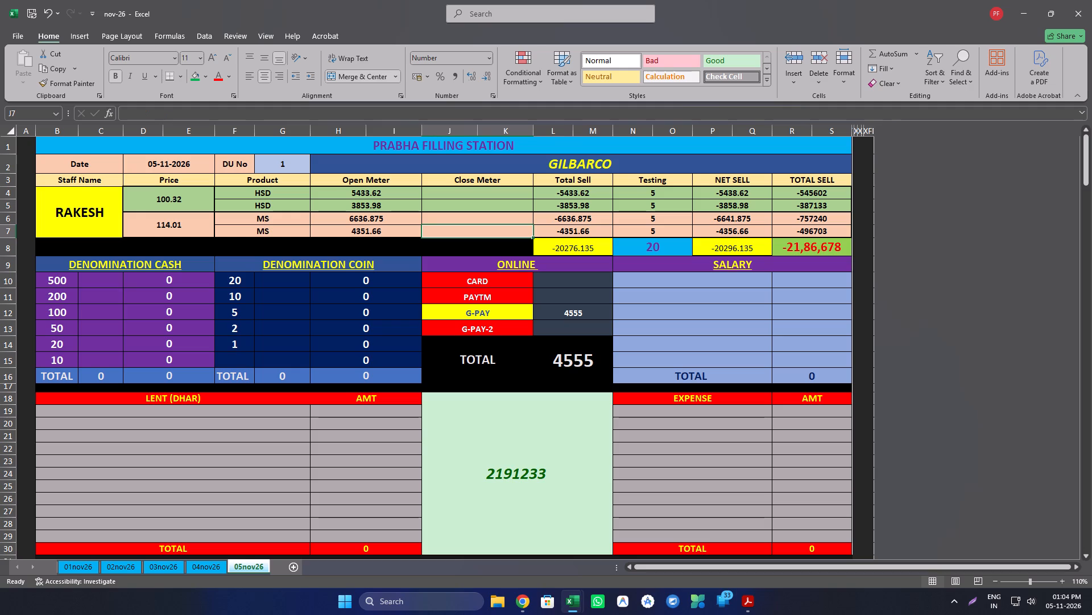
key("Up")
key("Up")
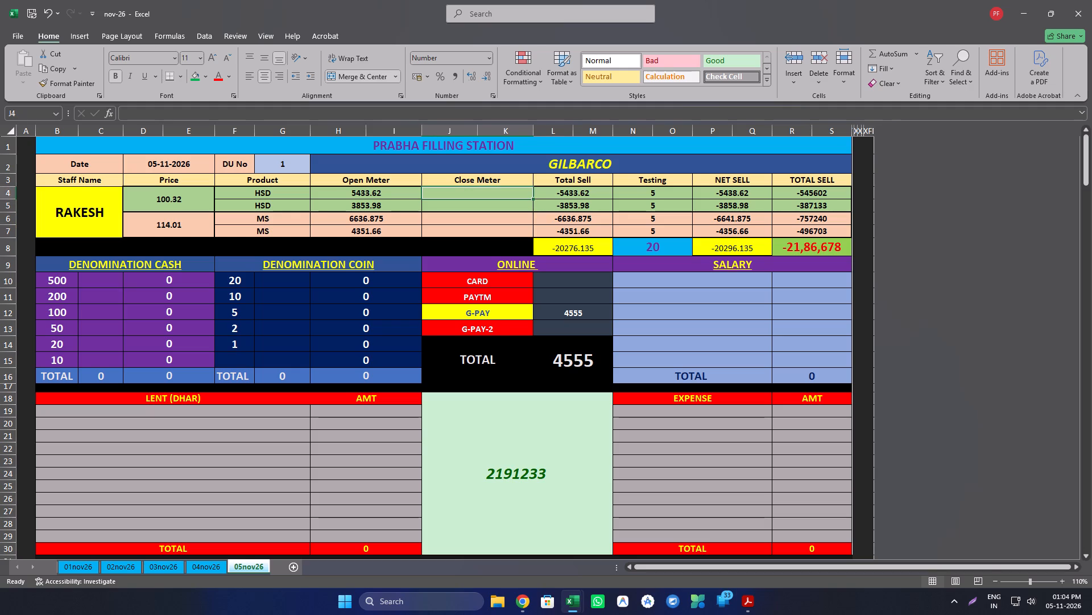
type("5479")
type(".52")
key("Return")
type("4003.")
type("77")
key("Return")
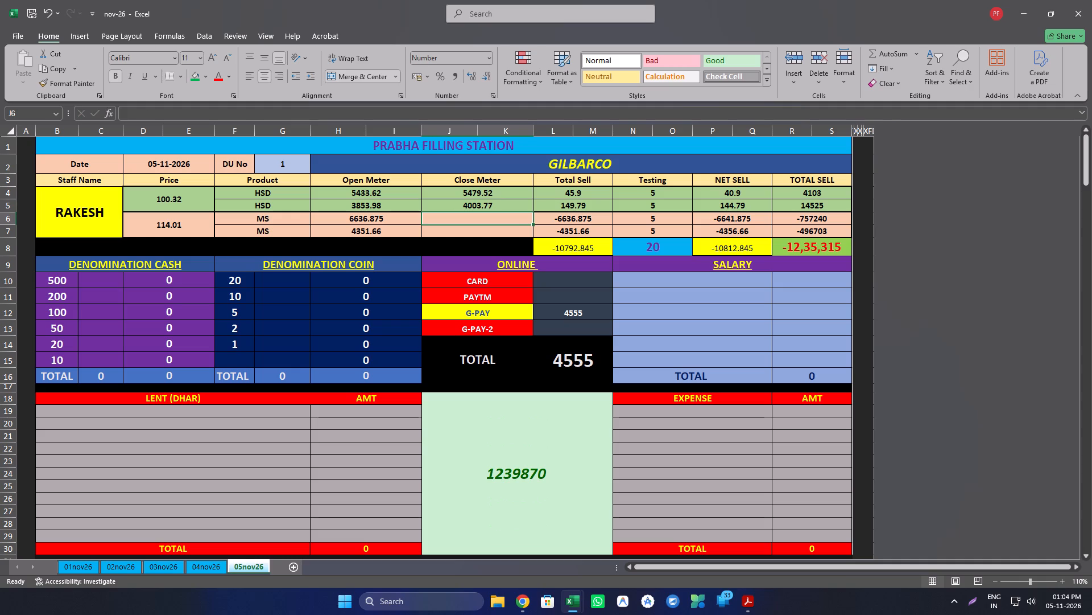
Enter the first Gilbarco shift's two MS Close Meter readings as 6768.965 and 4383.43.
type("67")
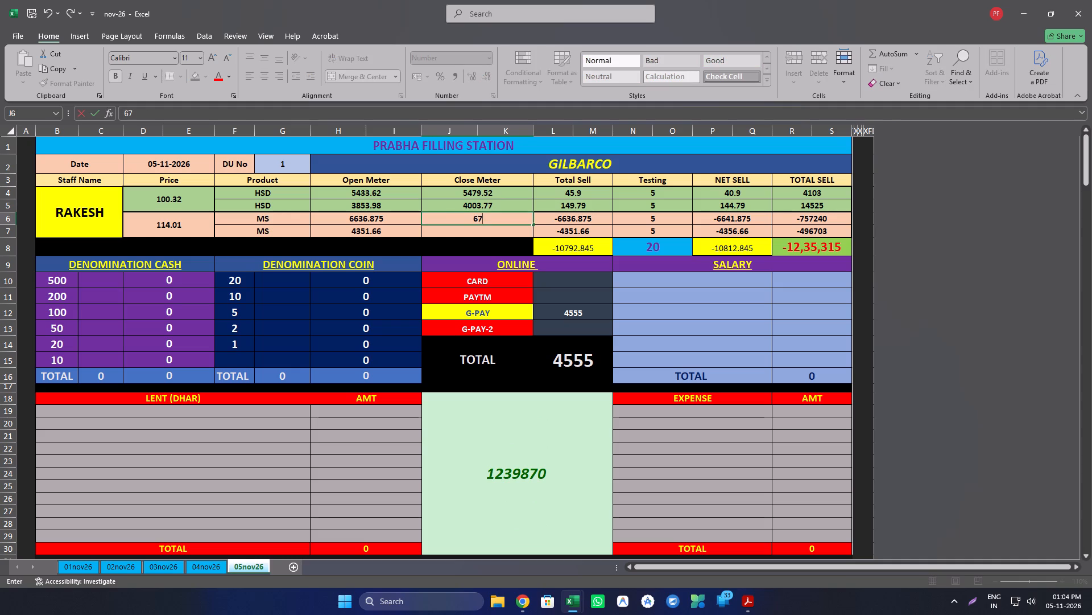
type("68")
type(".965")
key("Return")
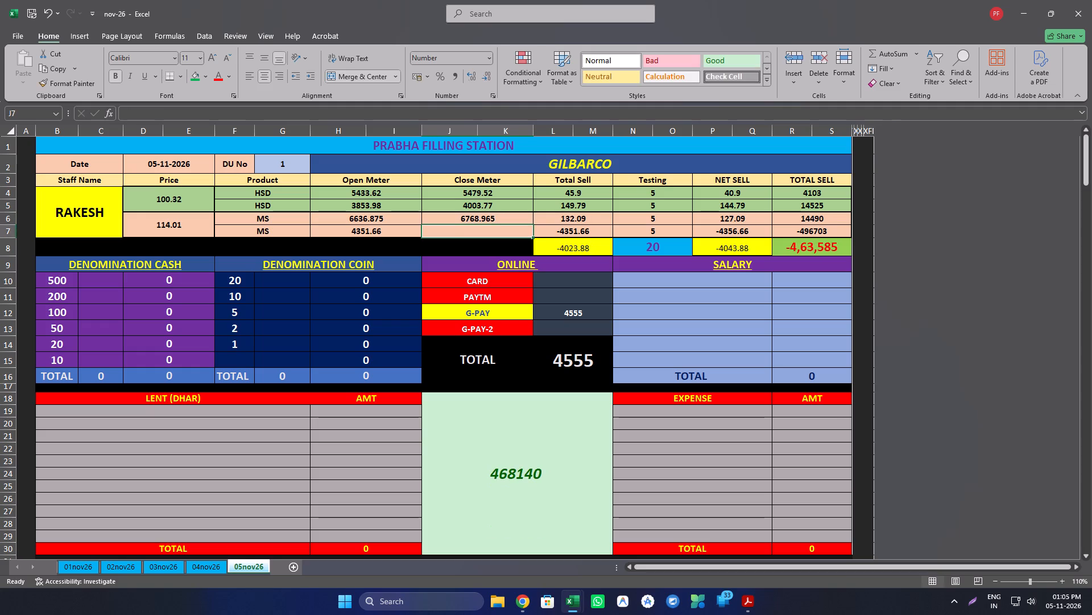
key("4")
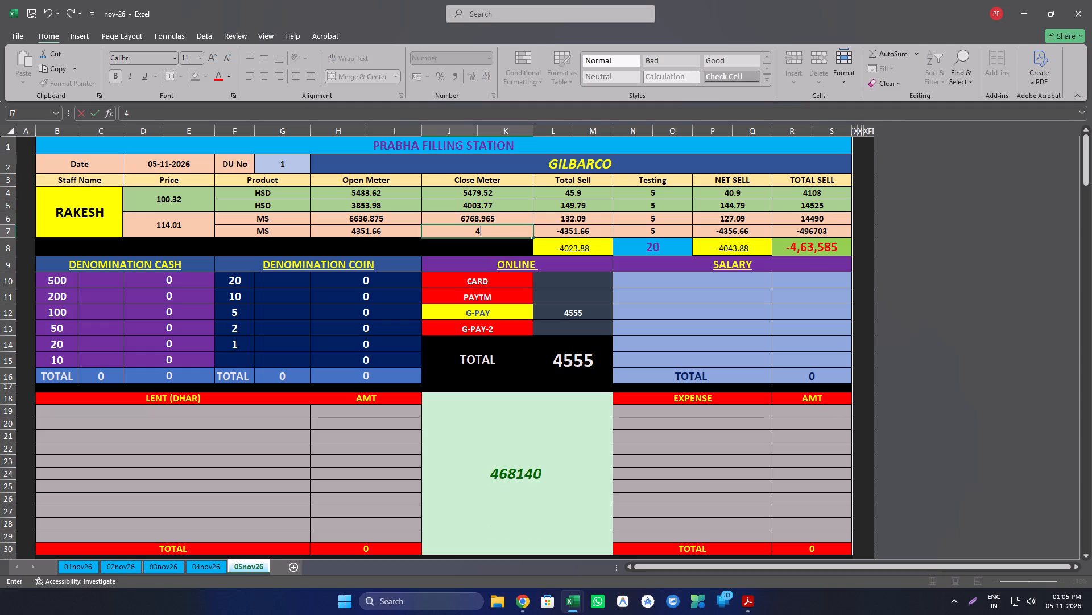
type("383.")
type("43")
key("Return")
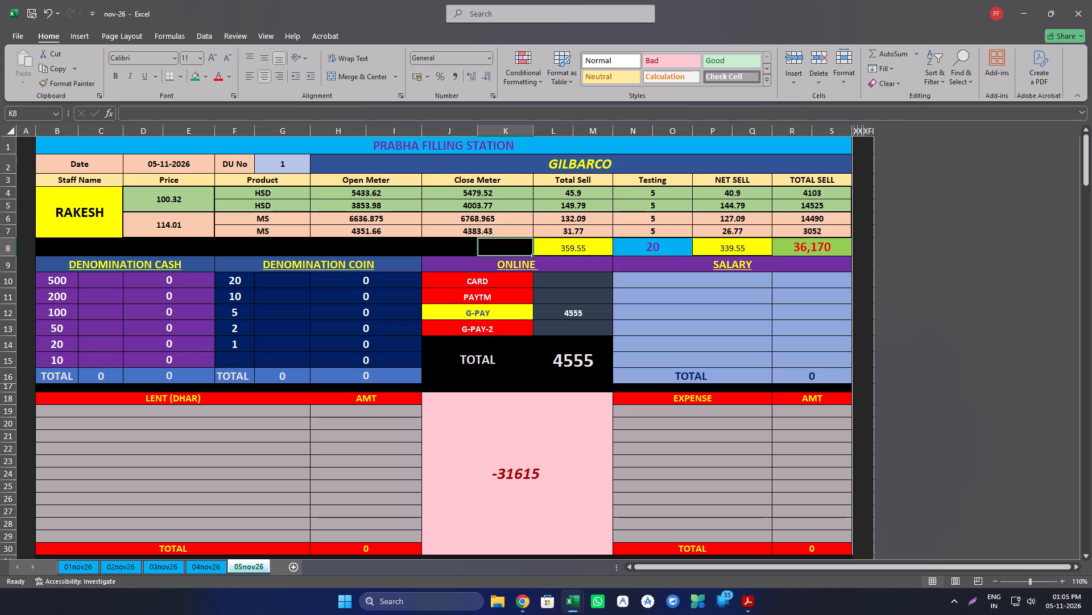
Enter 1200 as the CARD amount in the first Gilbarco shift's ONLINE section.
double_click(576, 278)
type("1200")
key("Return")
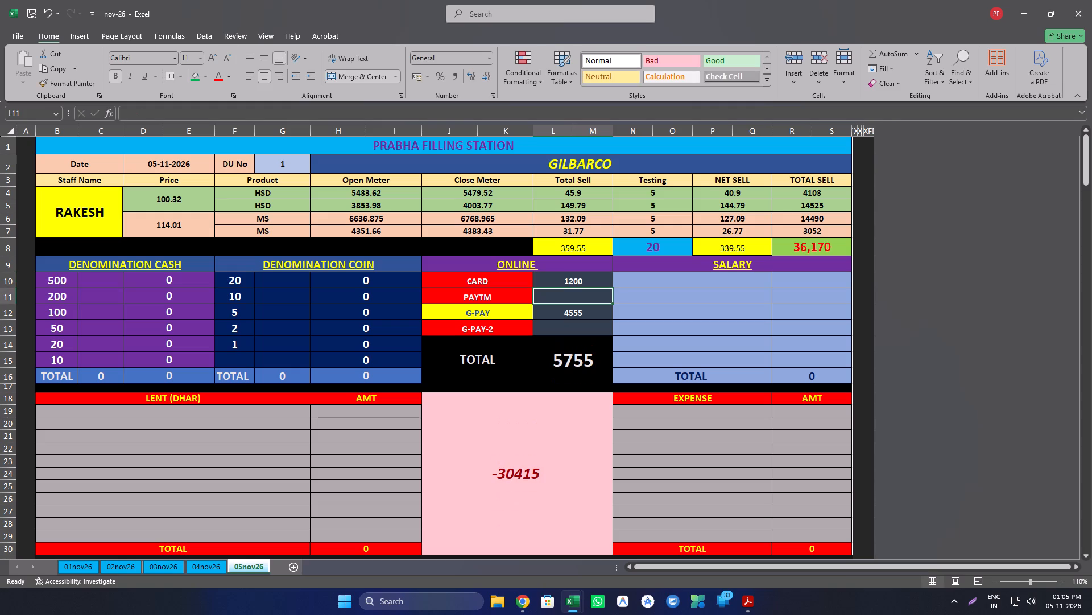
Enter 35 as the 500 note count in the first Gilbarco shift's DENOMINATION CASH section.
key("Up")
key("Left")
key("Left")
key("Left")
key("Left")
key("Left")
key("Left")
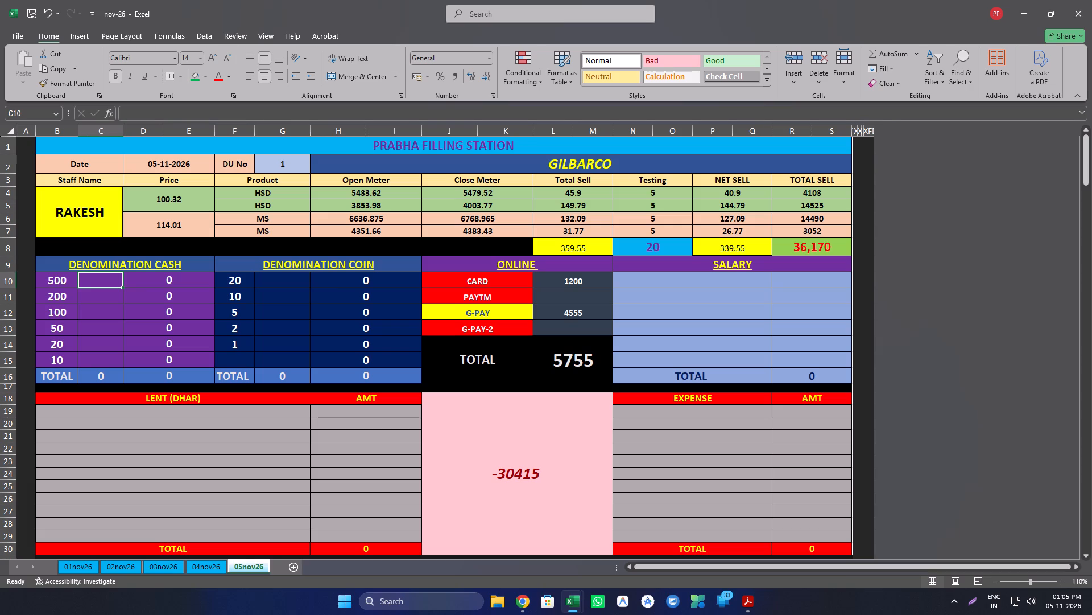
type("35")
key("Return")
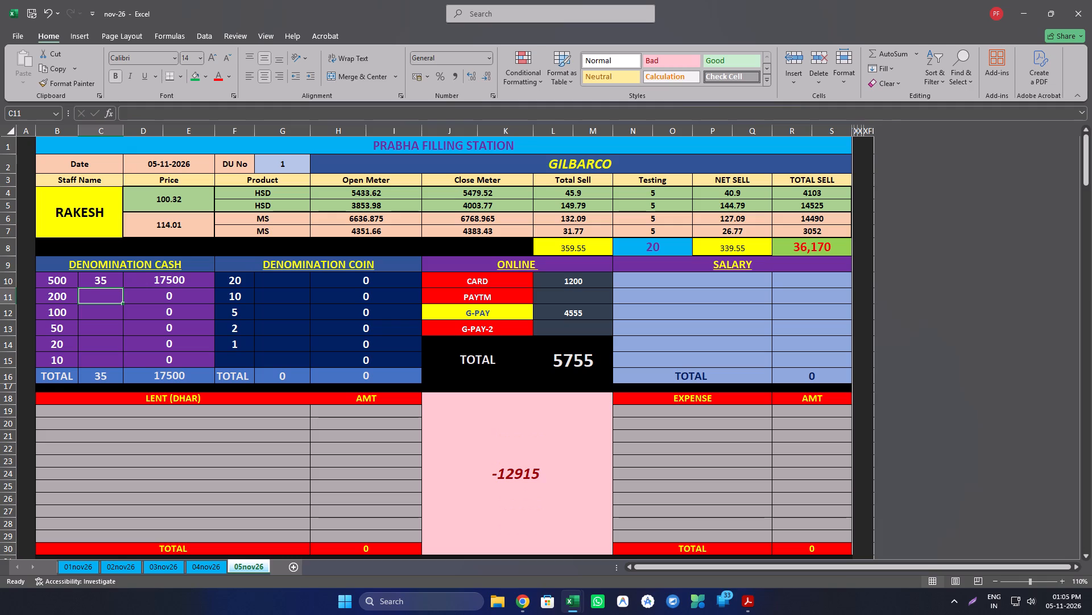
Set the DENOMINATION CASH counts to 36 for 500, 29 for 200, 55 for 100, 3 for 50, 5 for 20 and 4 for 10.
key("Up")
type("36")
key("Return")
type("29")
key("Return")
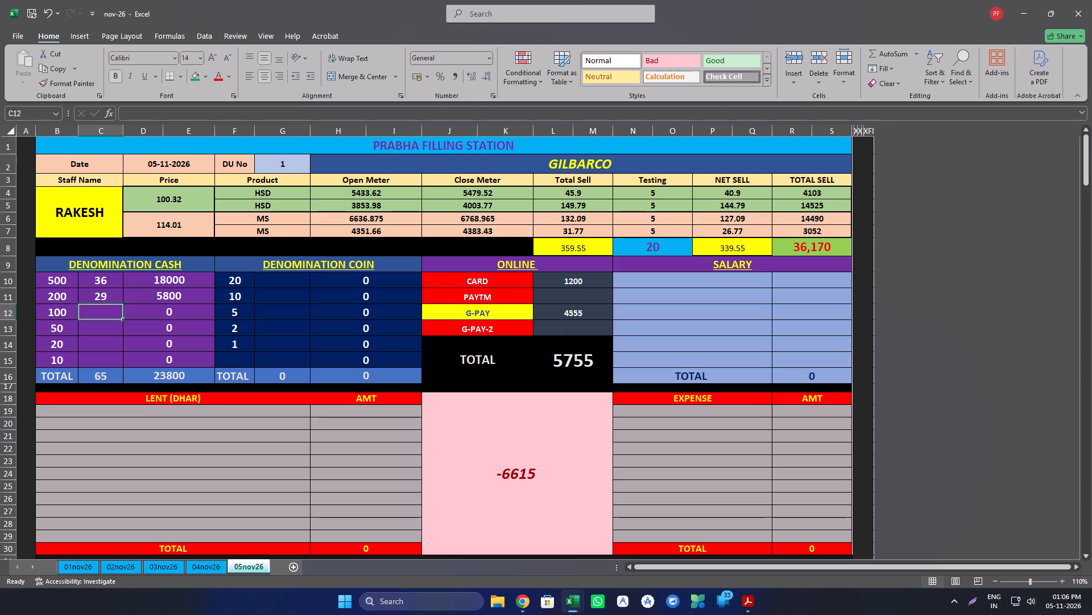
type("55")
key("Return")
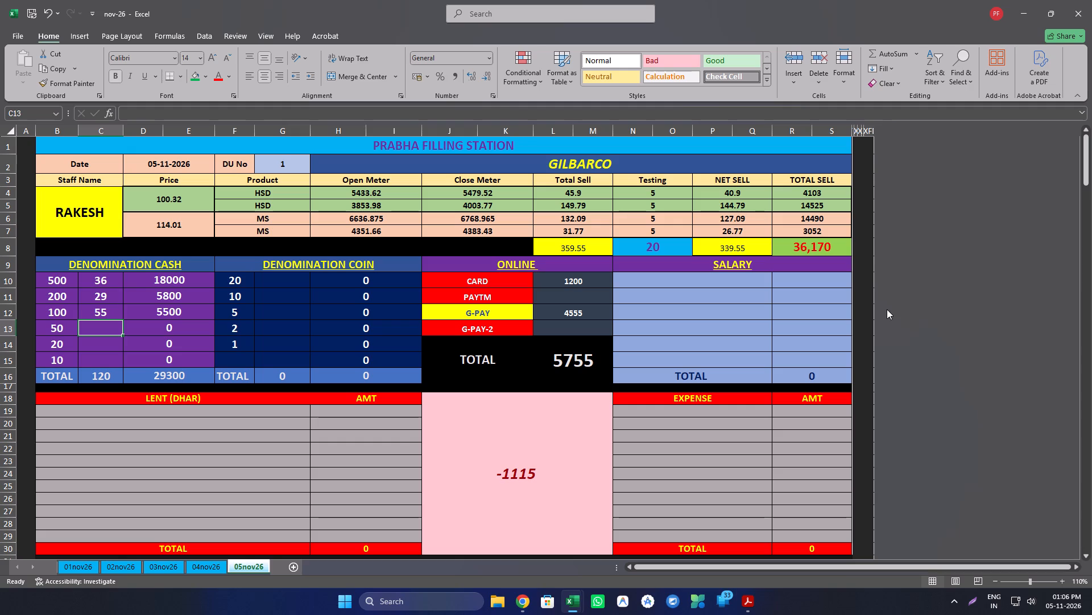
key("3")
key("Return")
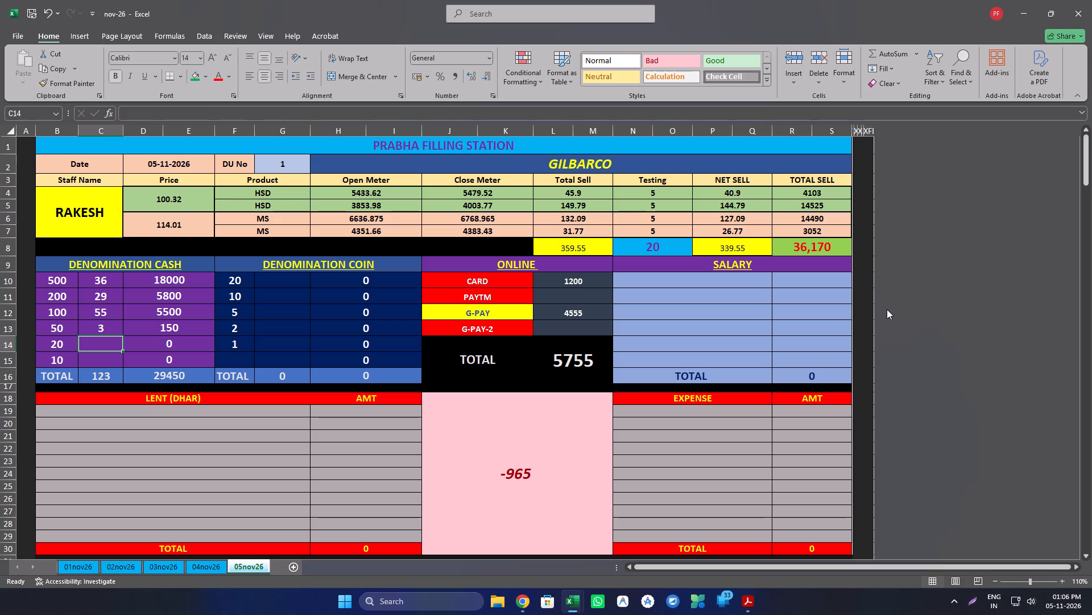
key("5")
key("Return")
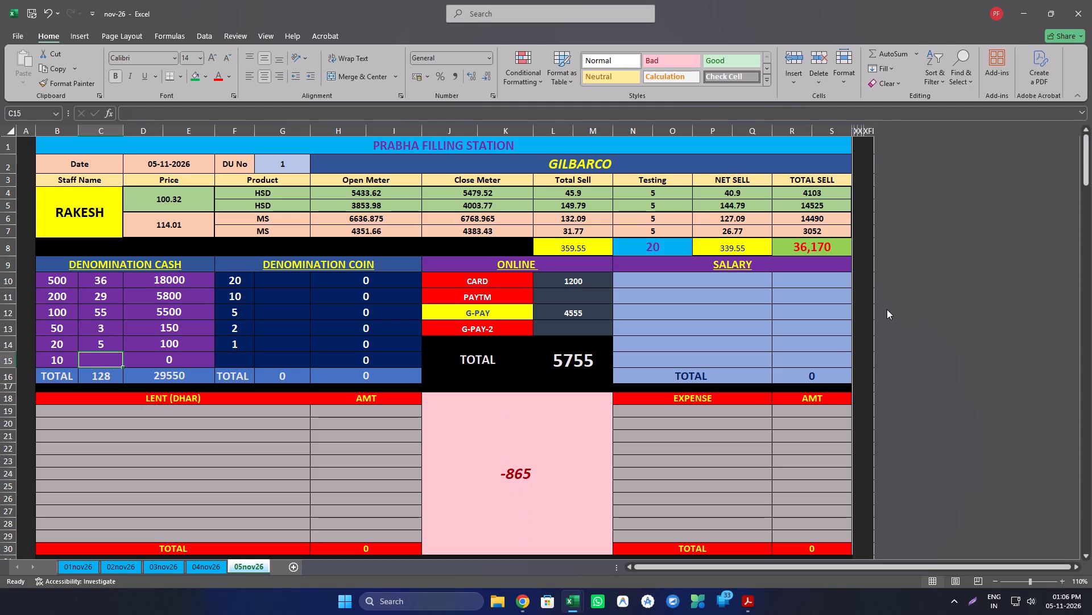
key("4")
key("Return")
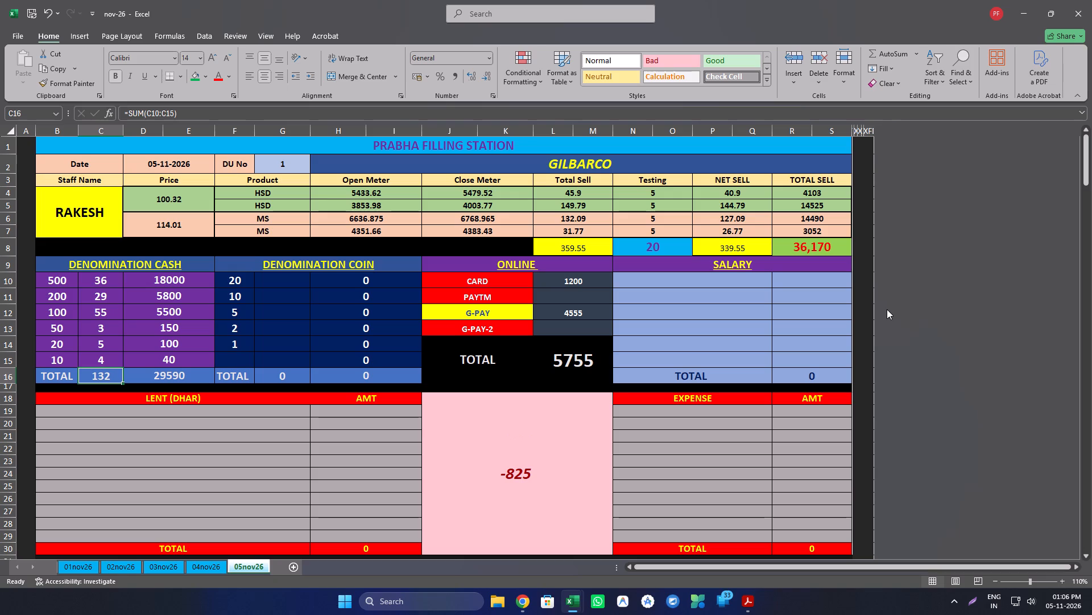
Enter the DENOMINATION COIN counts as 1 for the 5 coin, 4 for the 2 coin and 4 for the 1 coin.
key("Up")
key("Left")
key("Right")
key("Right")
key("Right")
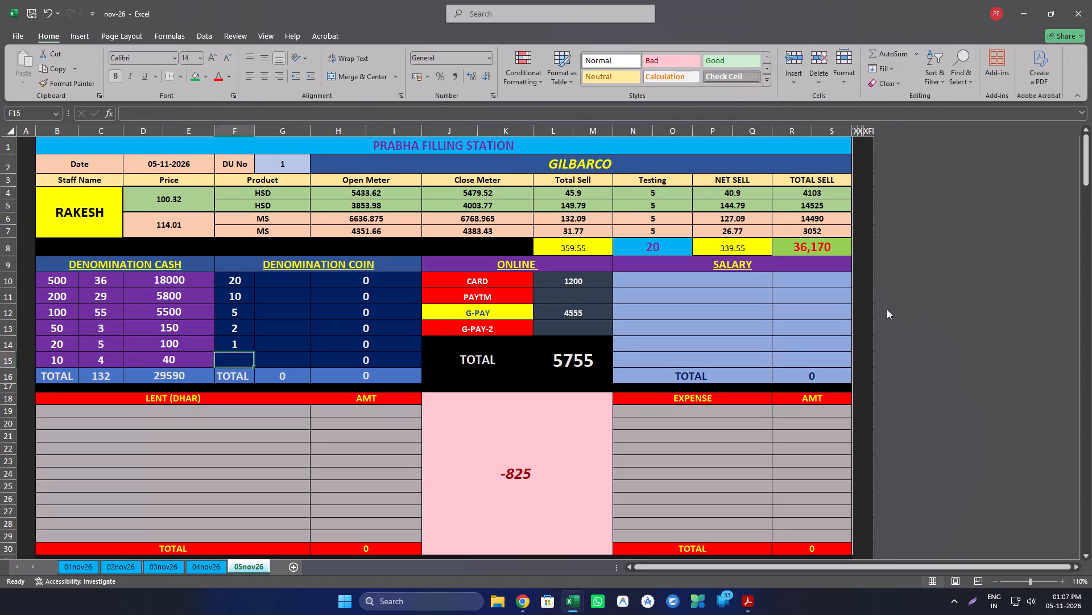
key("Right")
key("Up")
key("Up")
key("Up")
key("1")
key("Return")
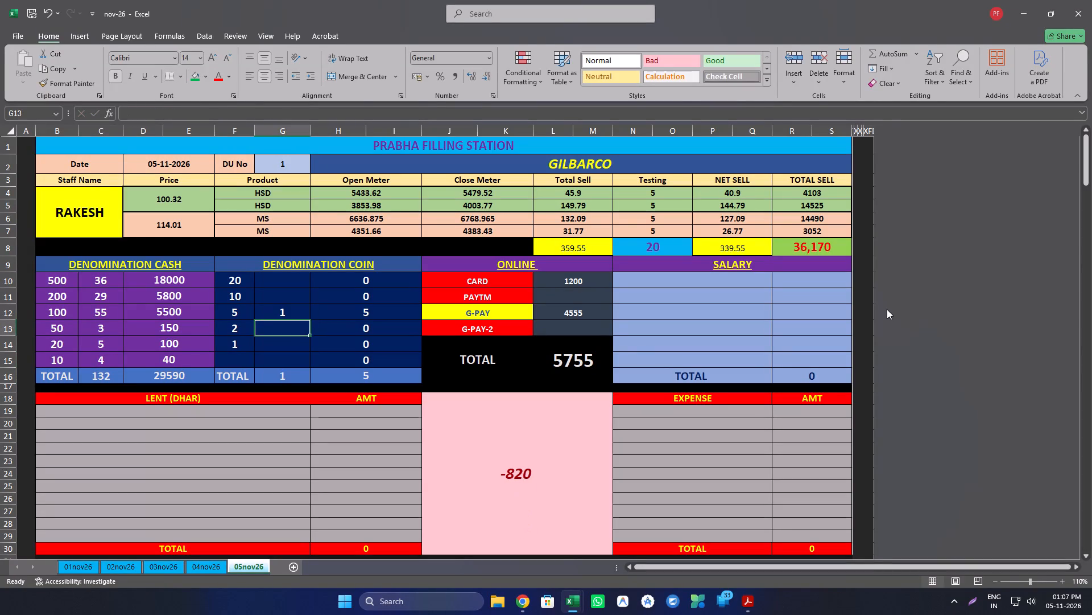
key("4")
key("Return")
key("4")
key("Return")
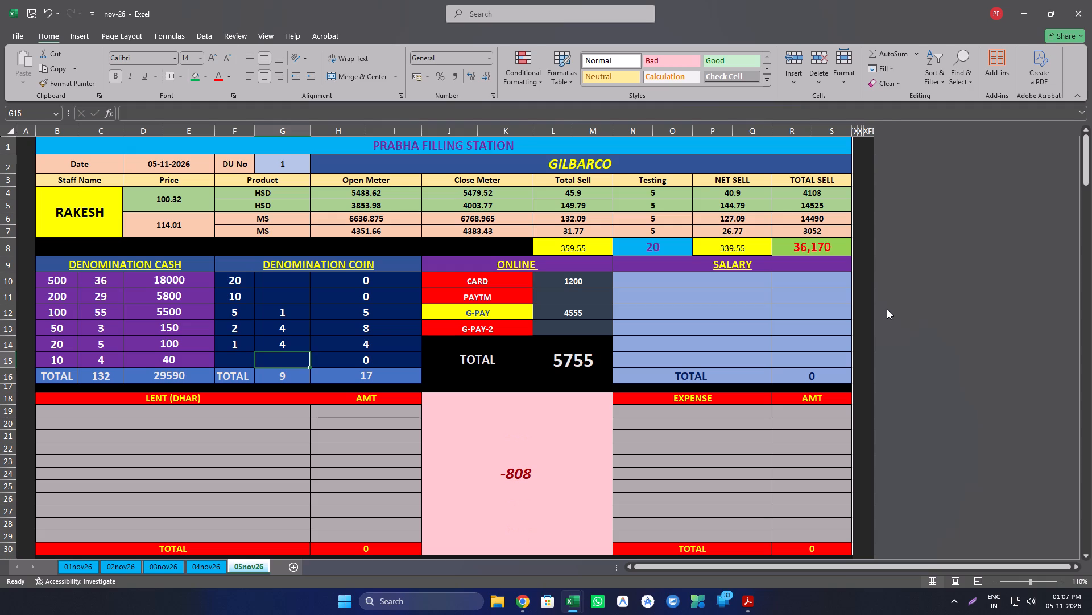
Enter 1003 as the first amount in the first Gilbarco shift's LENT (DHAR) section.
key("Right")
key("Right")
key("Right")
key("Down")
key("Down")
key("Left")
key("Down")
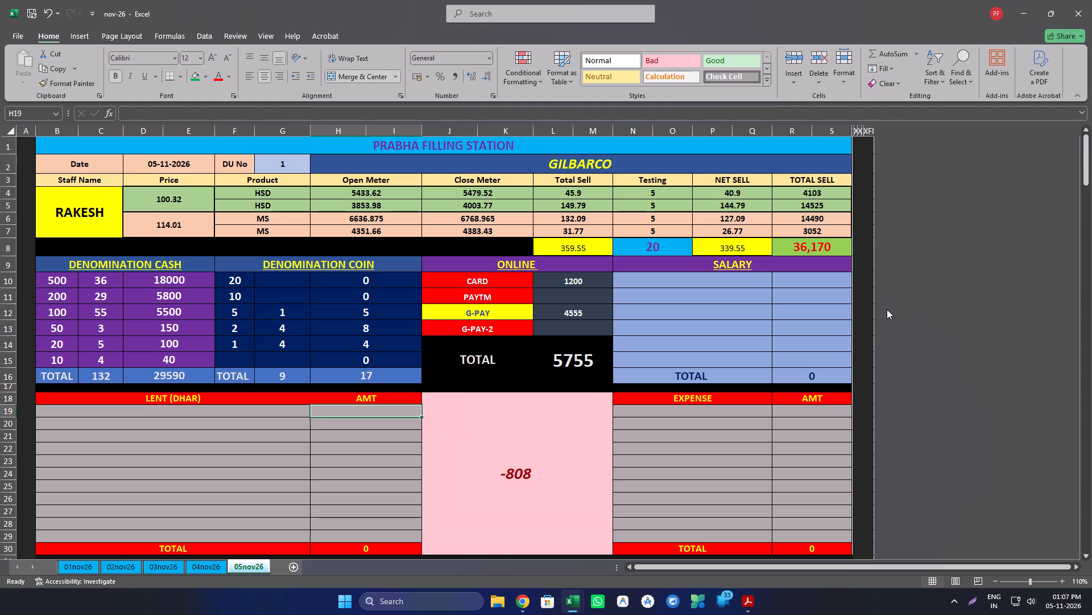
type("1003")
key("Return")
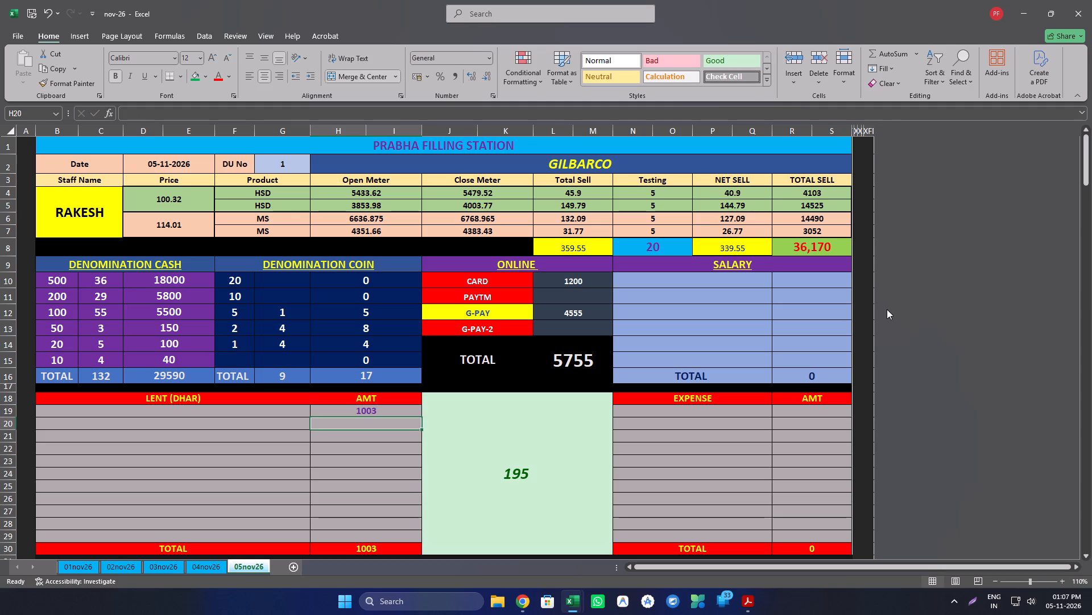
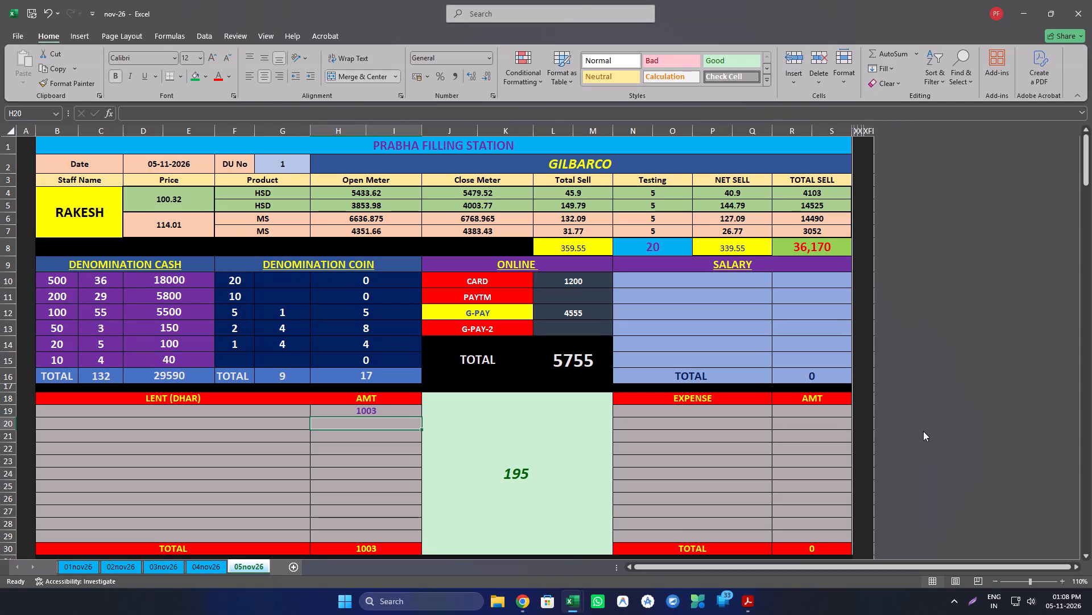
Enter the Tokheim DU No 2 shift's ONLINE payments as 243 for CARD and 8684 for PAYTM.
scroll(859, 462, "down", 6)
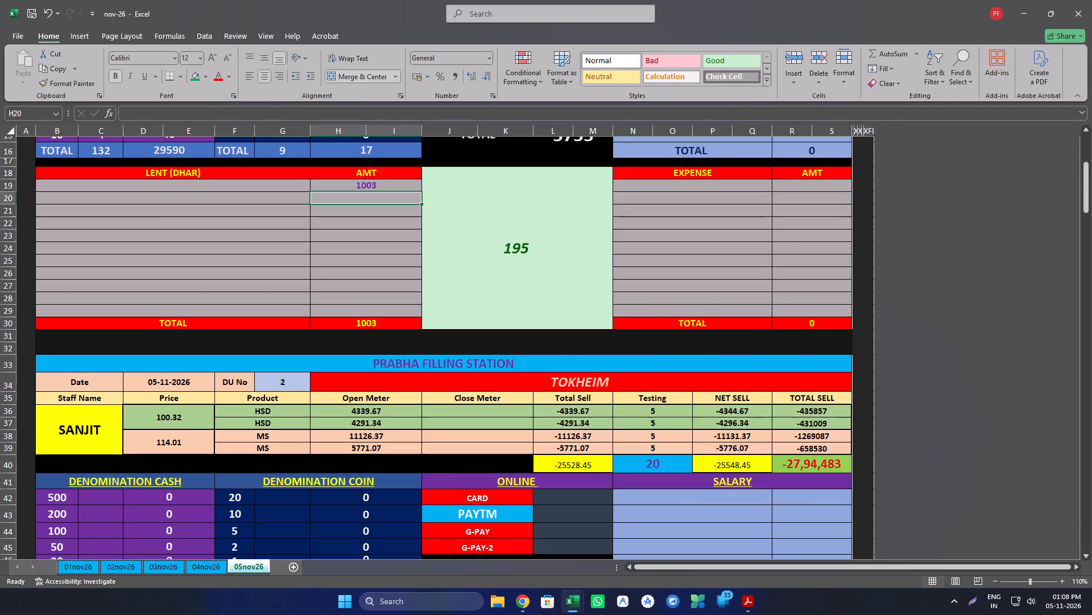
scroll(735, 461, "down", 3)
left_click(505, 295)
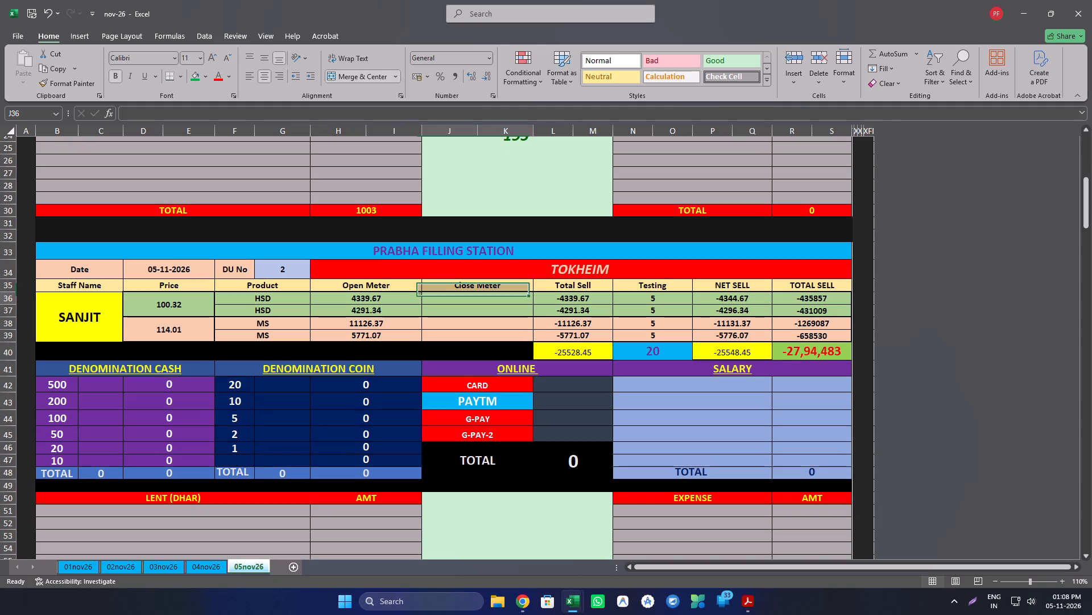
left_click(578, 378)
type("243")
key("Return")
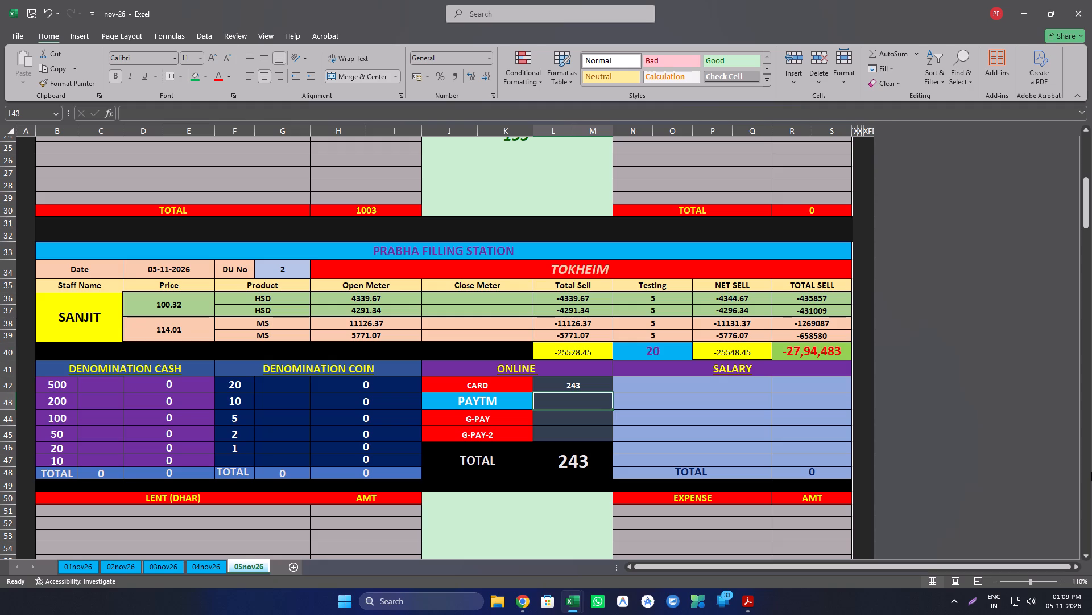
key("8")
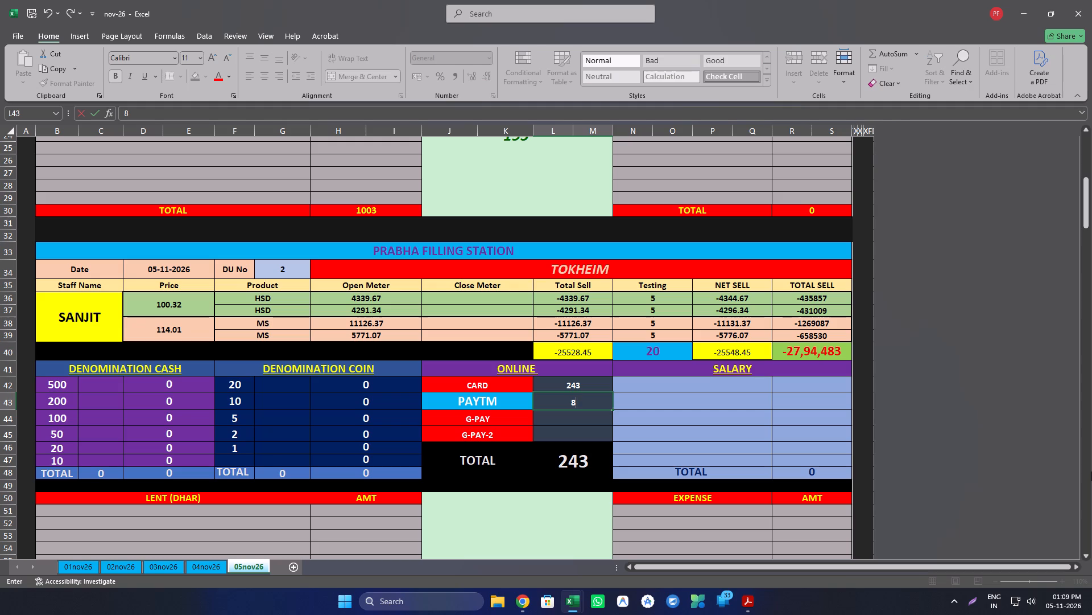
type("684")
key("Return")
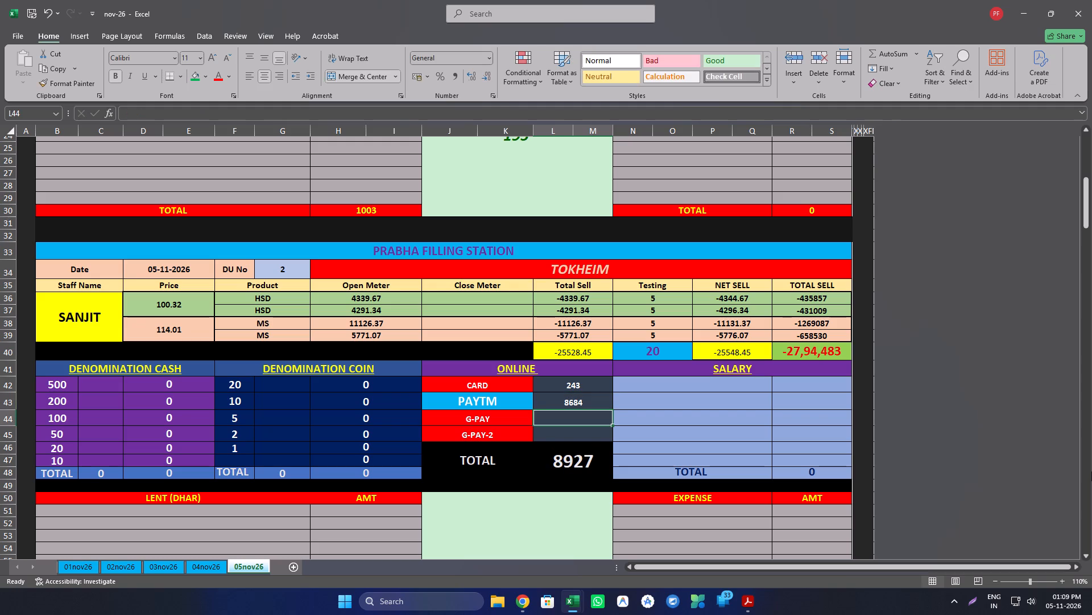
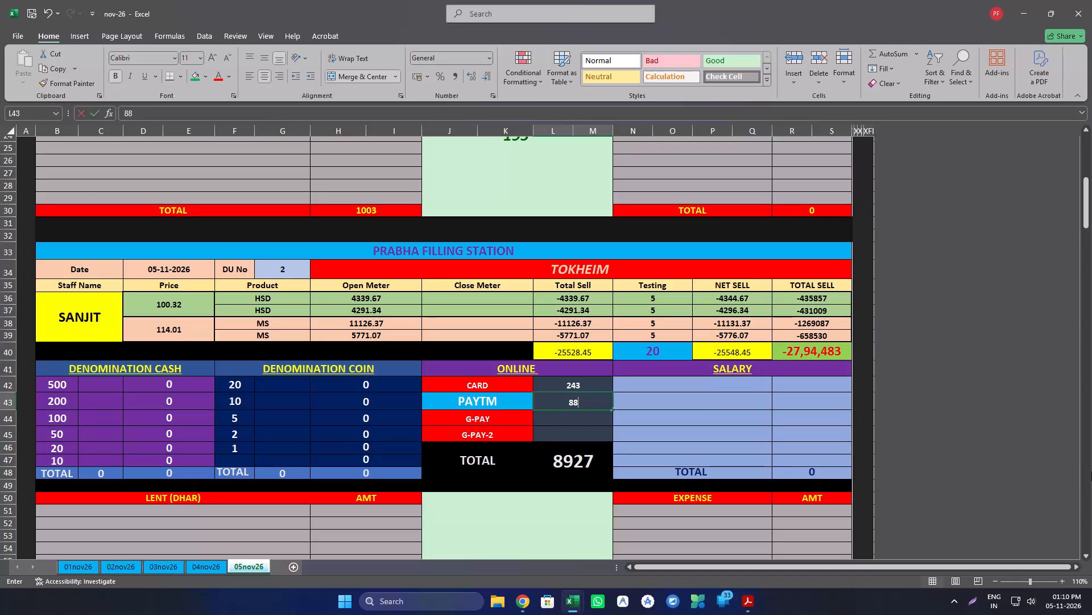
Correct the Tokheim DU No 2 shift's PAYTM amount to 8441.
key("BackSpace")
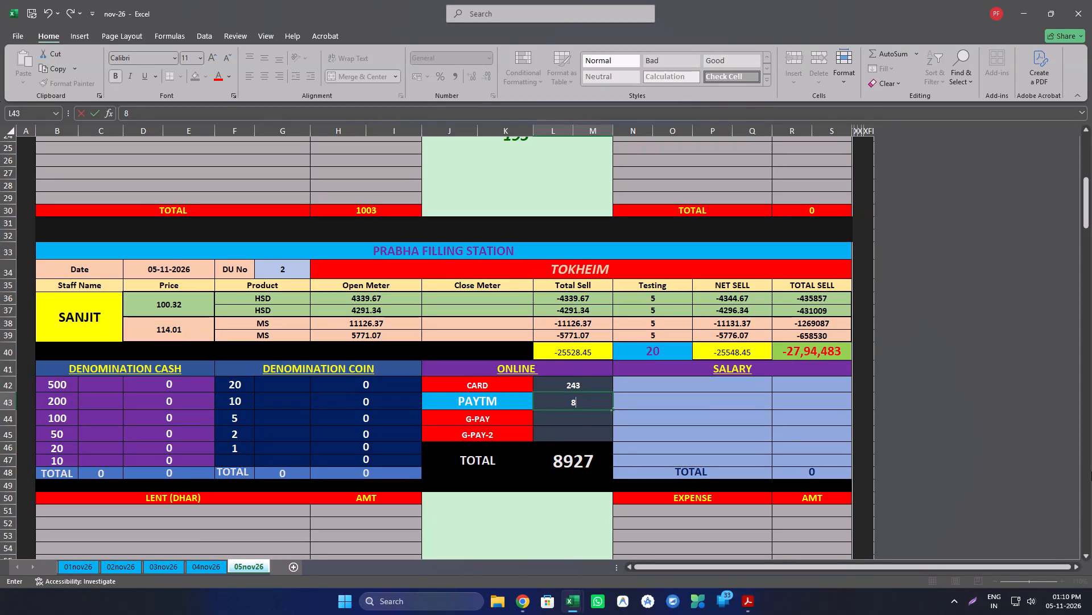
type("441")
key("Return")
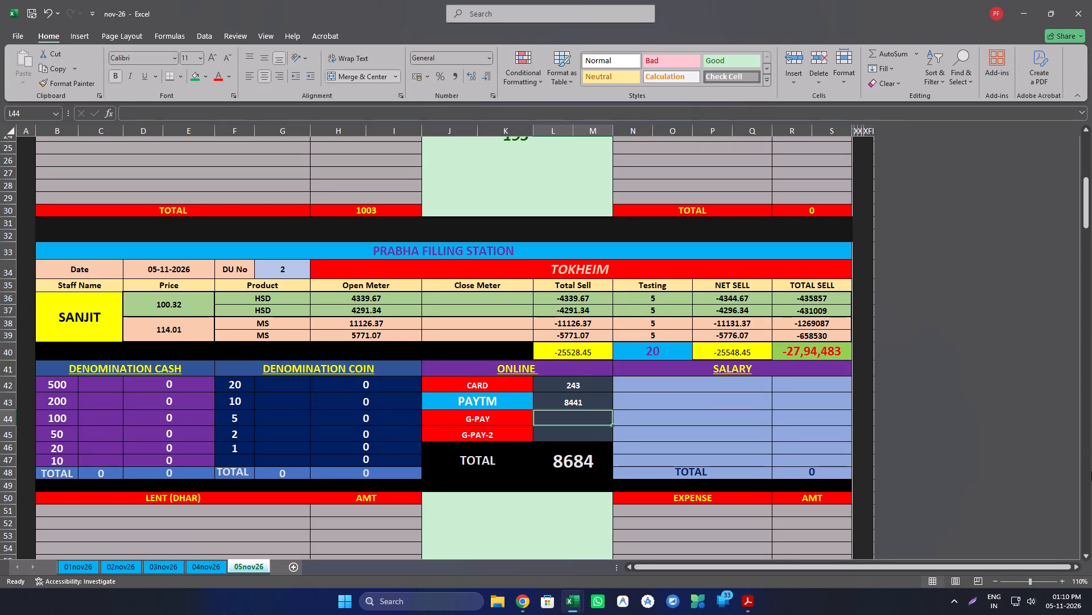
Enter the Tokheim DU No 2 close meter readings for the two HSD rows as 4364.20 and 4383.59.
key("Up")
key("Left")
key("Up")
key("Up")
key("Up")
key("Up")
key("Up")
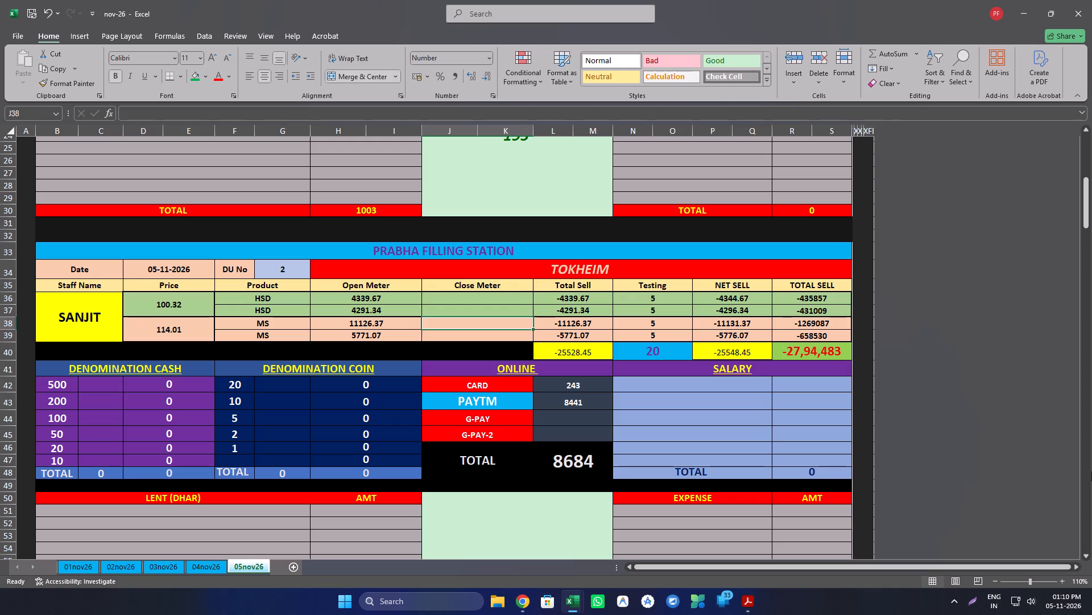
key("Up")
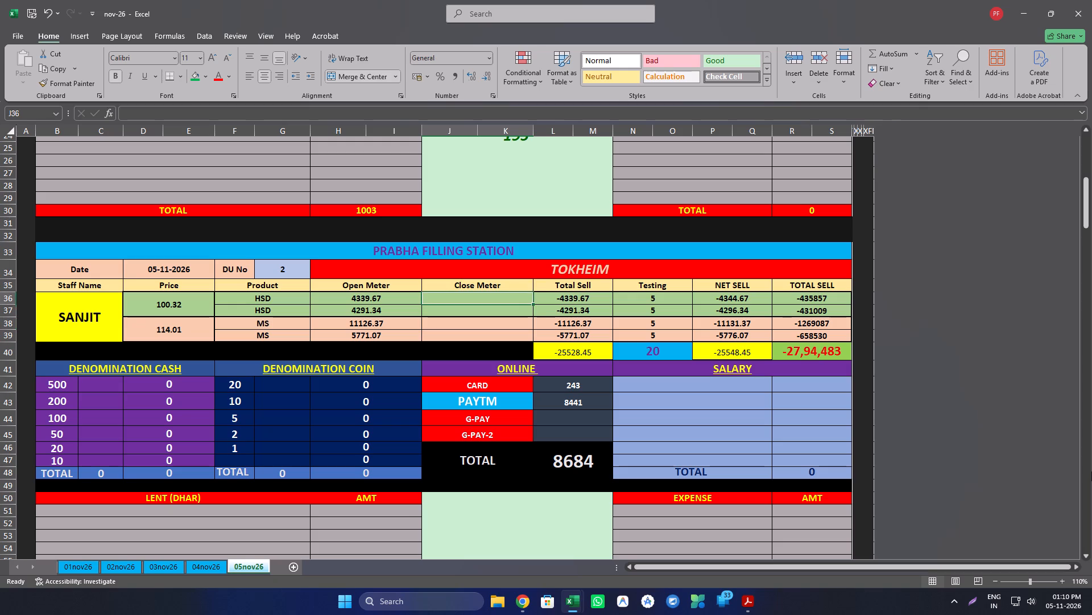
type("4364")
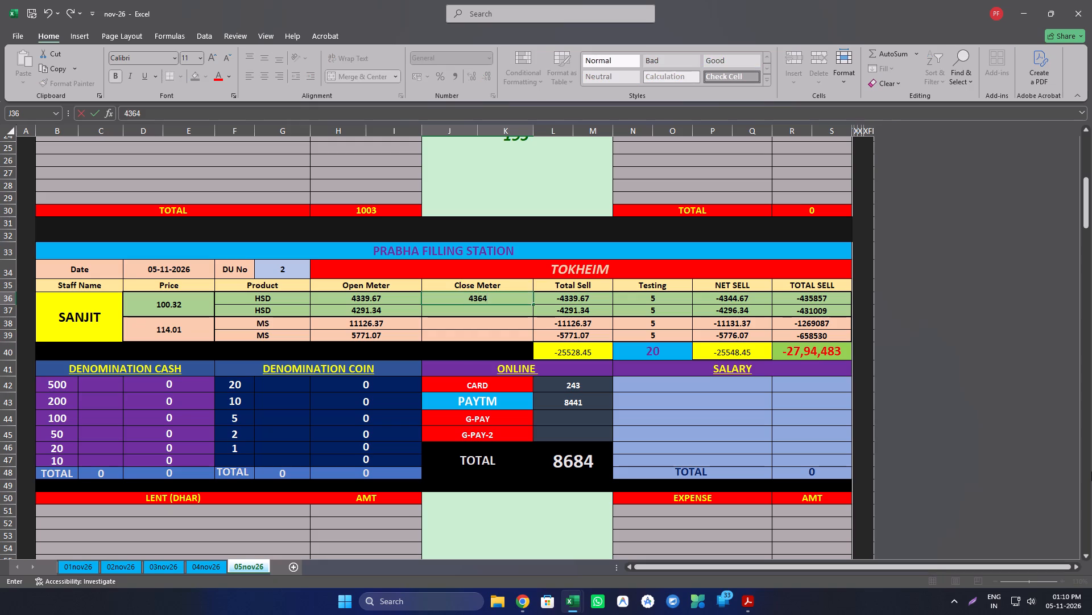
type(".20")
key("Return")
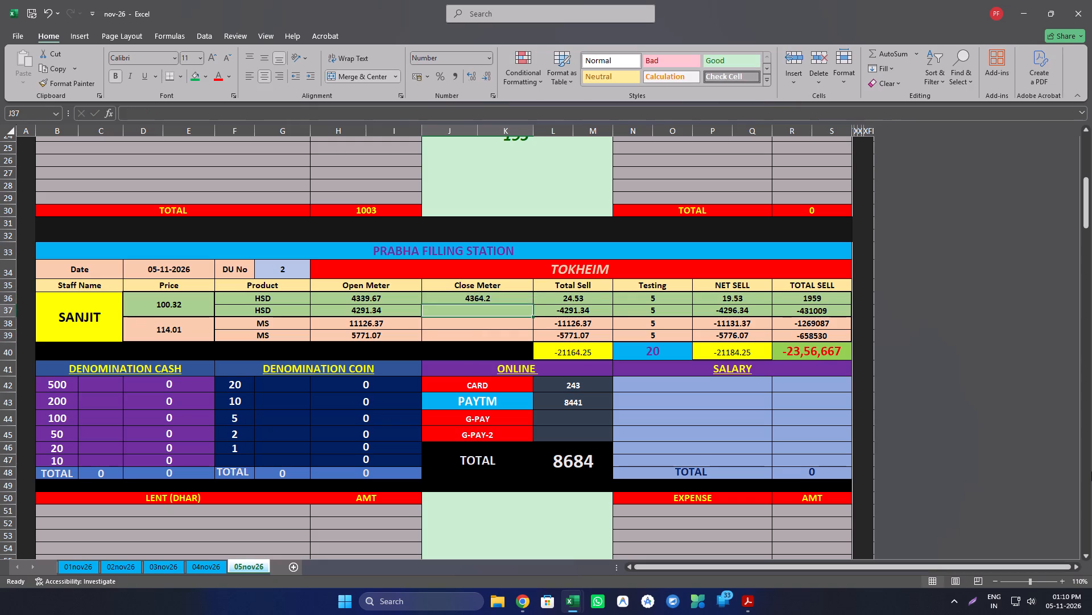
type("4383.5")
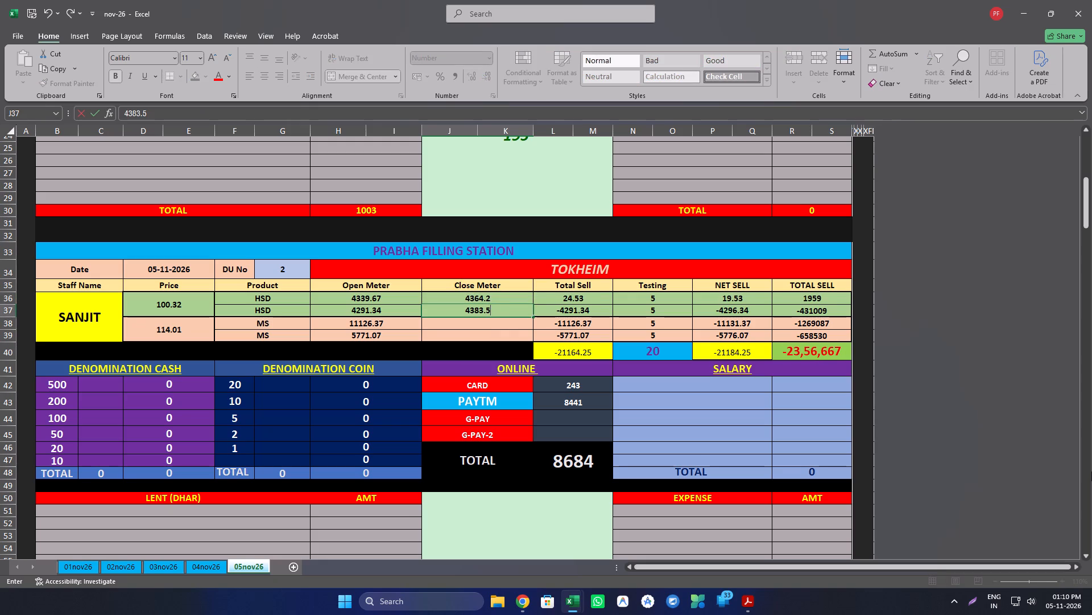
key("9")
key("Return")
Enter the Tokheim DU No 2 close meter readings for the two MS rows as 11266.19 and 5838.81.
type("11266.")
type("19")
key("Return")
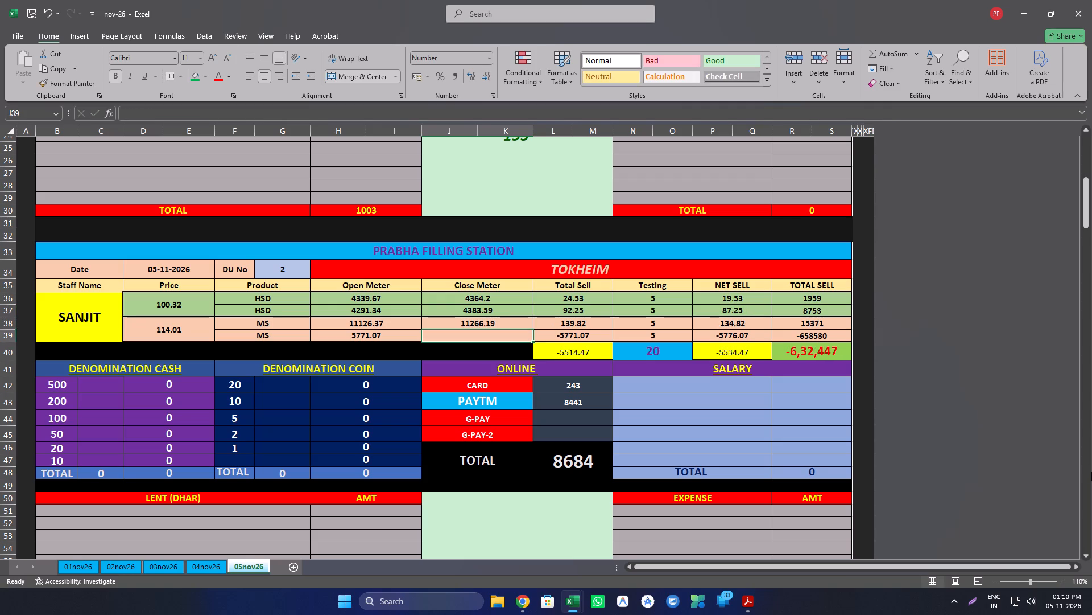
type("5838")
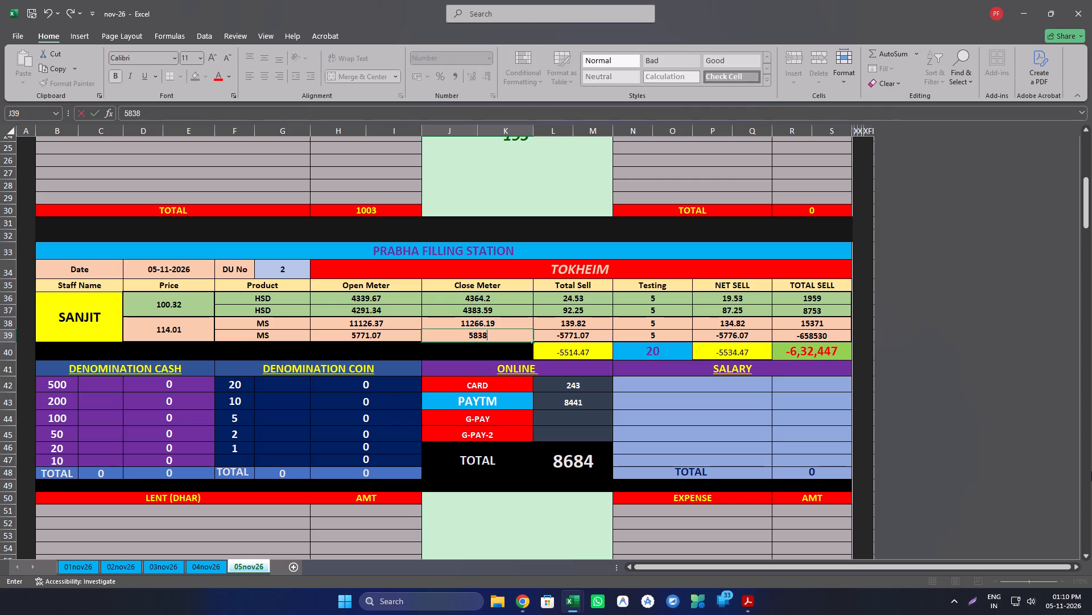
type(".81")
key("Return")
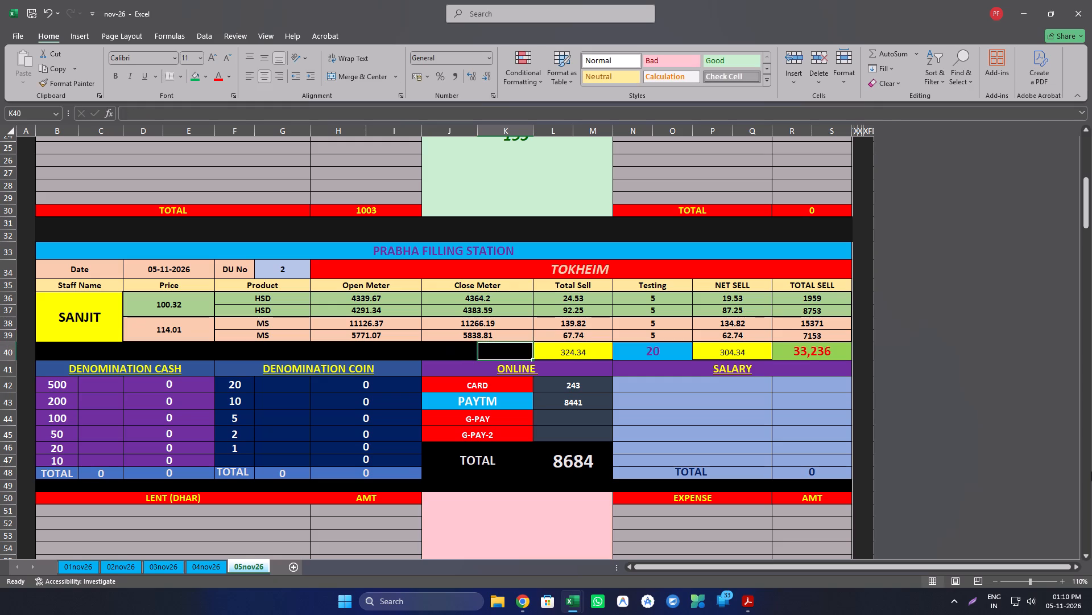
Enter 39 as the count of 500 notes in the Tokheim DU No 2 shift's DENOMINATION CASH table.
key("Down")
key("Down")
key("Left")
key("Left")
key("Down")
key("Down")
key("Left")
key("Up")
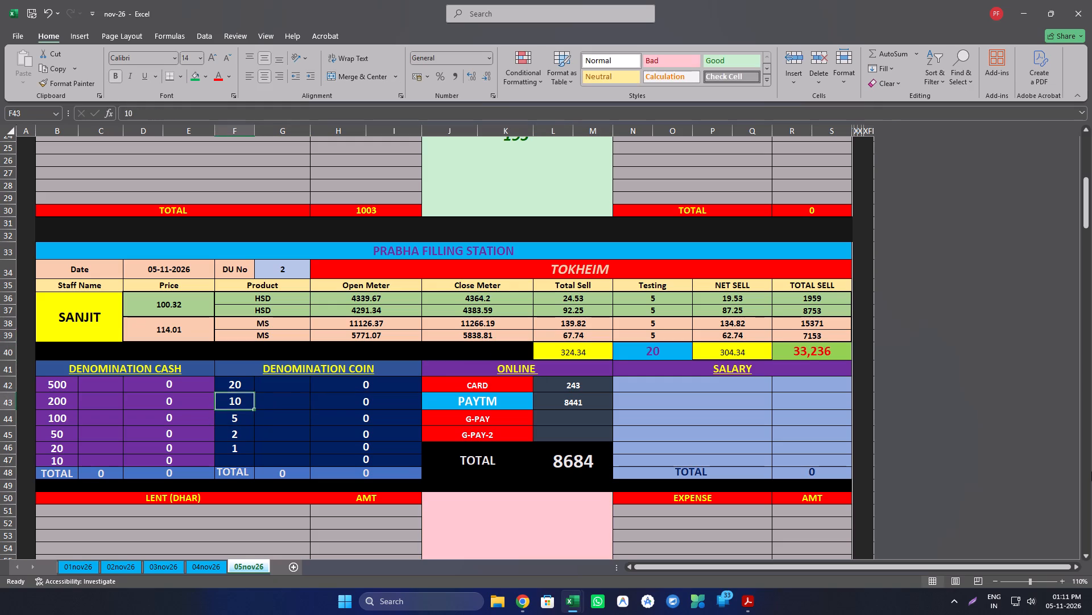
key("Left")
key("Left")
key("Up")
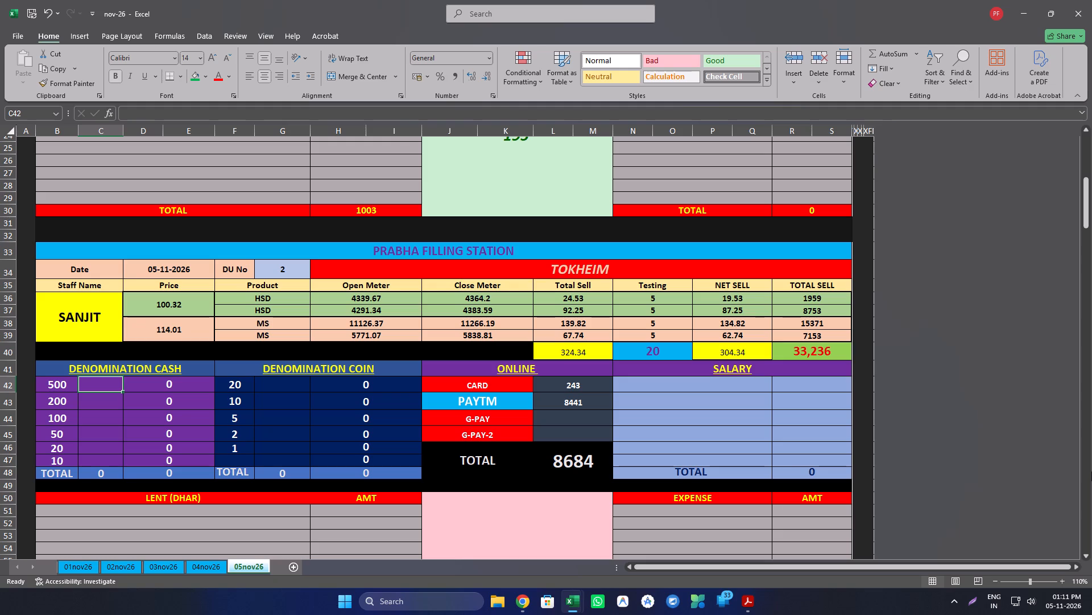
type("39")
key("Return")
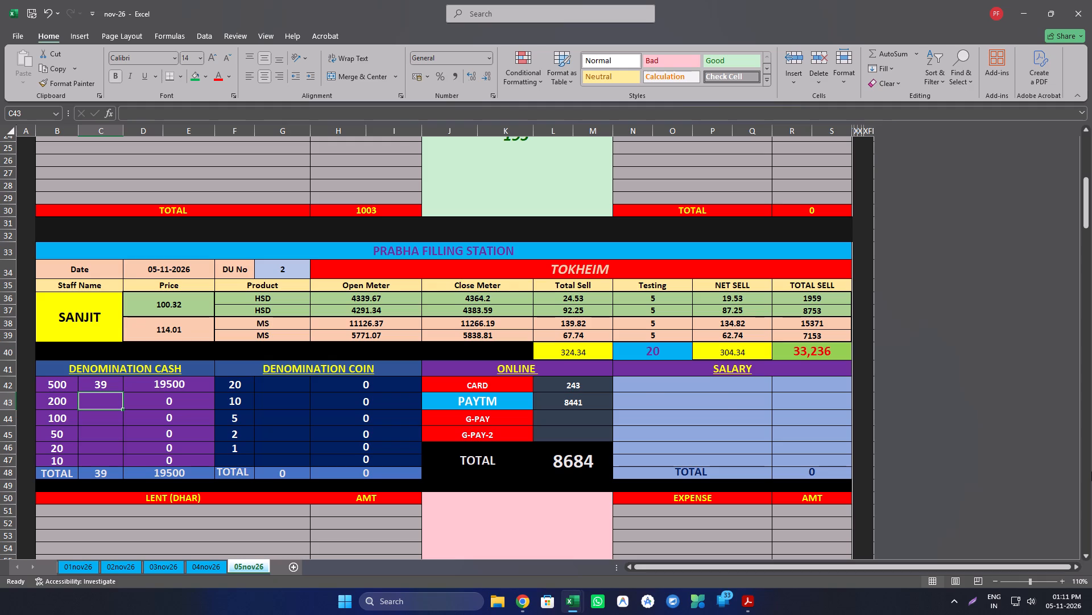
In the shift block above Tokheim DU No 2, reduce the G-PAY amount by 200 with the formula =4555-200.
scroll(1062, 341, "up", 4)
scroll(781, 337, "up", 3)
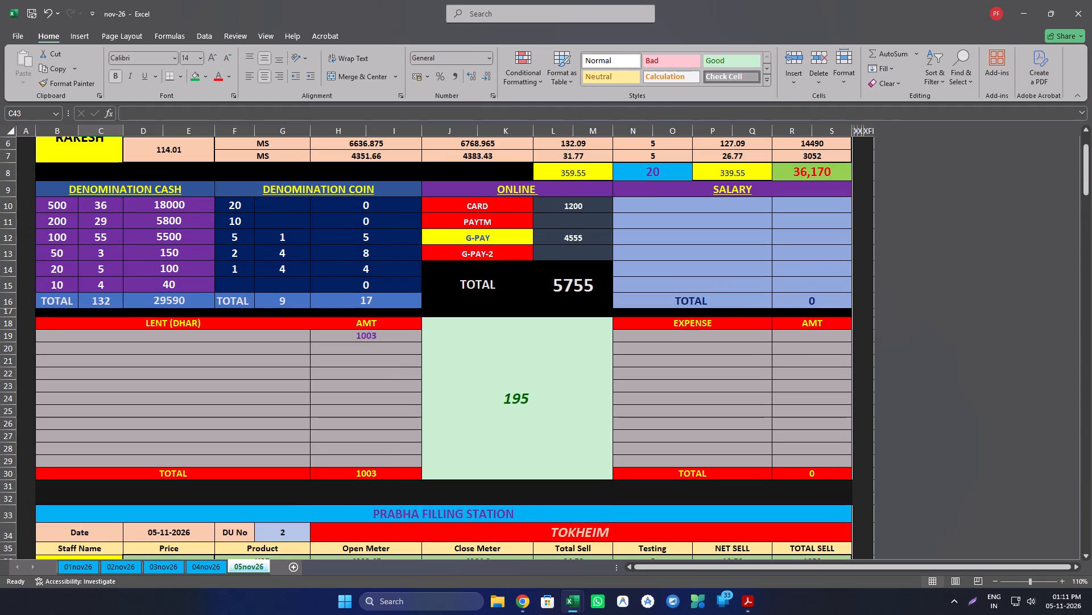
double_click(561, 234)
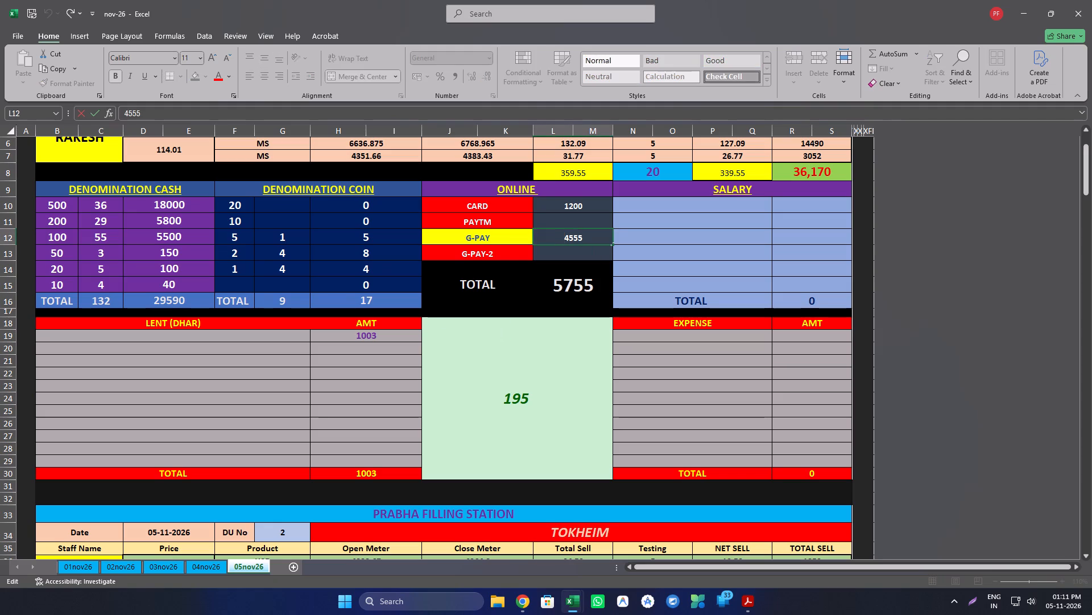
key("equal")
key("Right")
key("Right")
key("Right")
key("Right")
key("Right")
type("-200")
key("Return")
Enter the Tokheim DU No 2 shift's remaining cash counts: 7 of 200, 23 of 100, 4 of 50 and 9 of 10, leaving 20 blank.
scroll(567, 310, "down", 5)
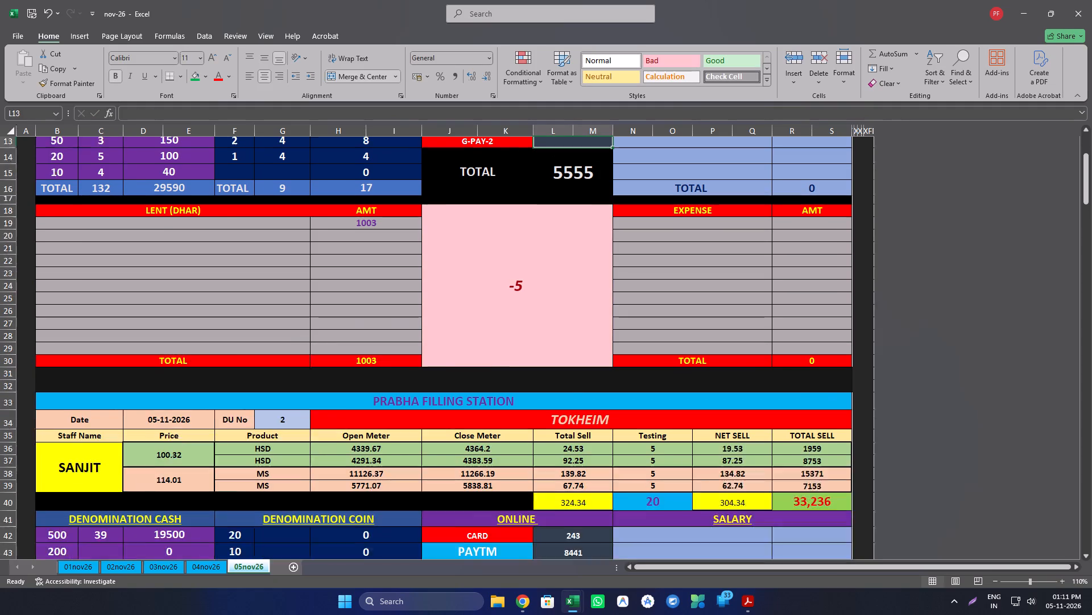
scroll(576, 319, "down", 6)
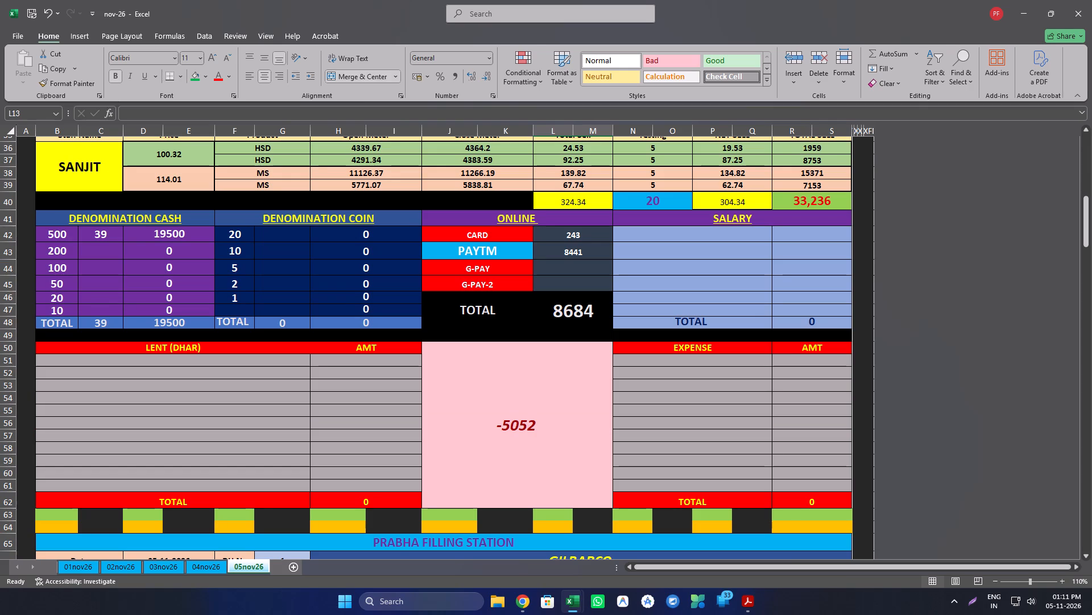
left_click(93, 257)
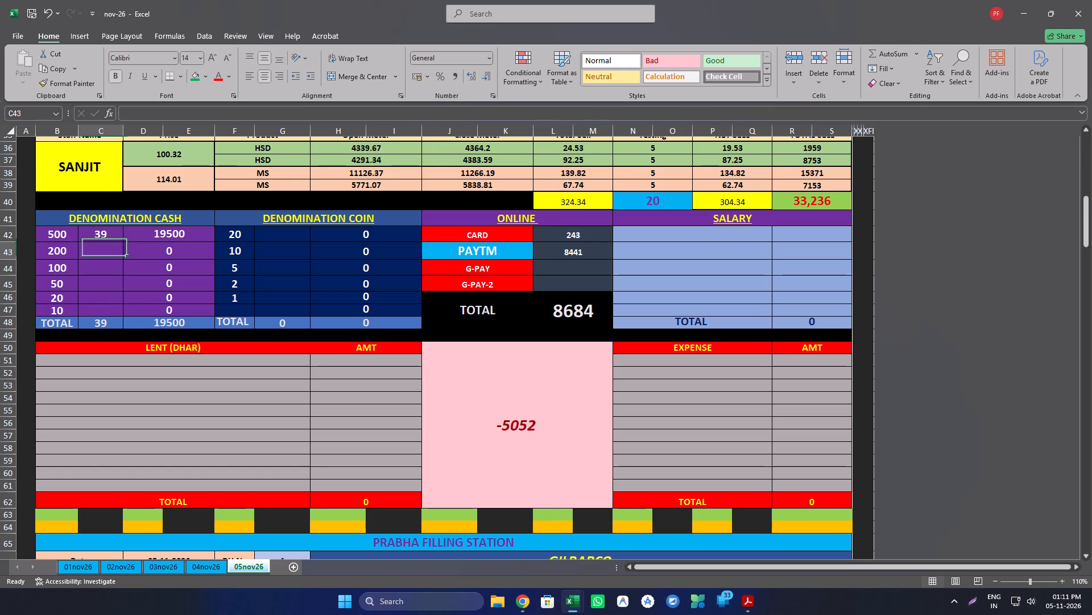
key("7")
key("Return")
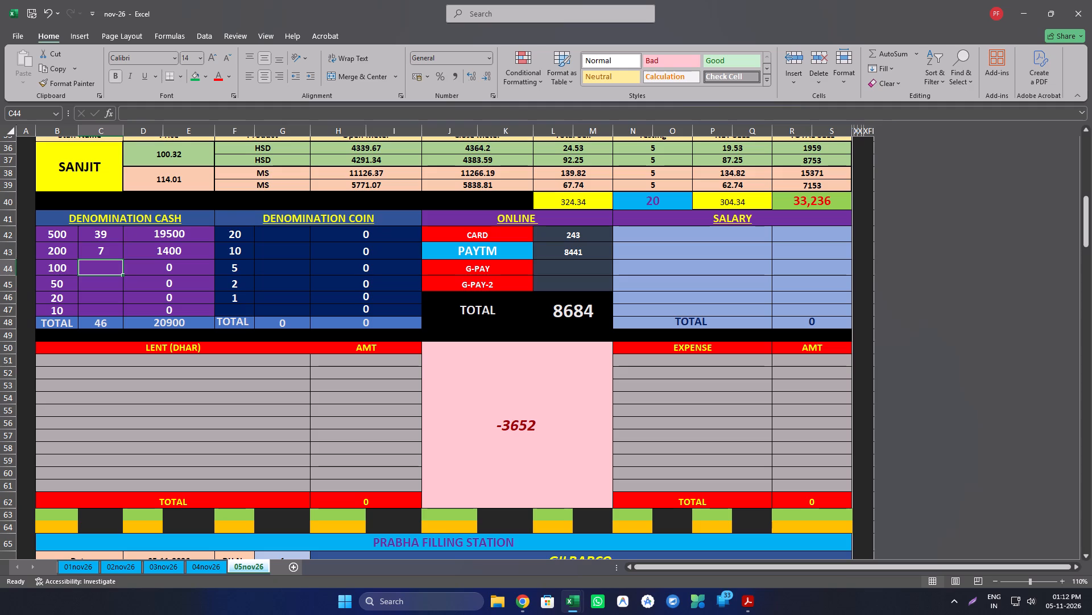
type("23")
key("Return")
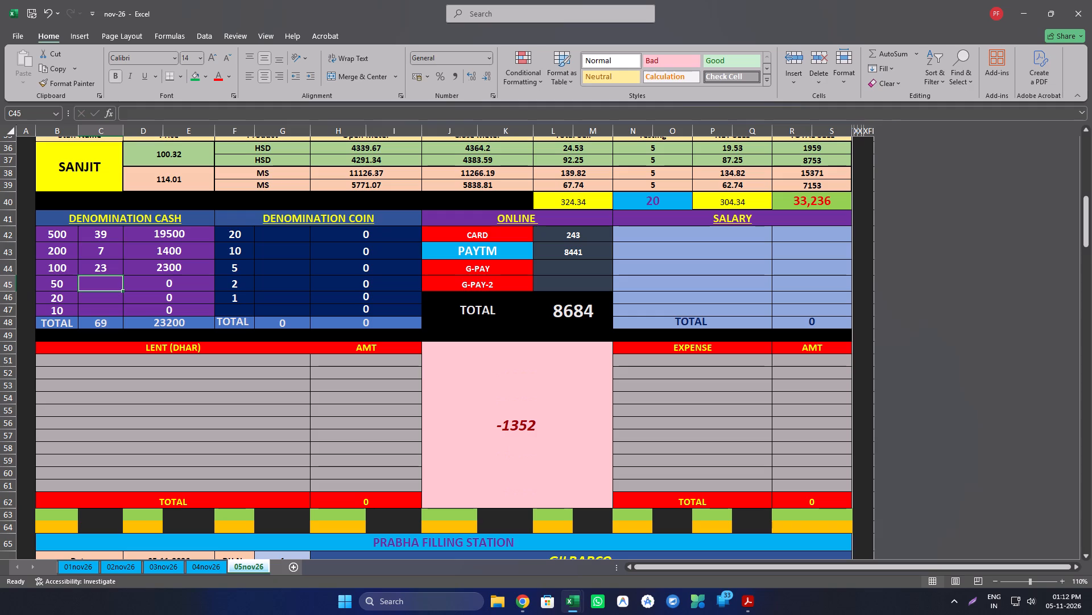
key("4")
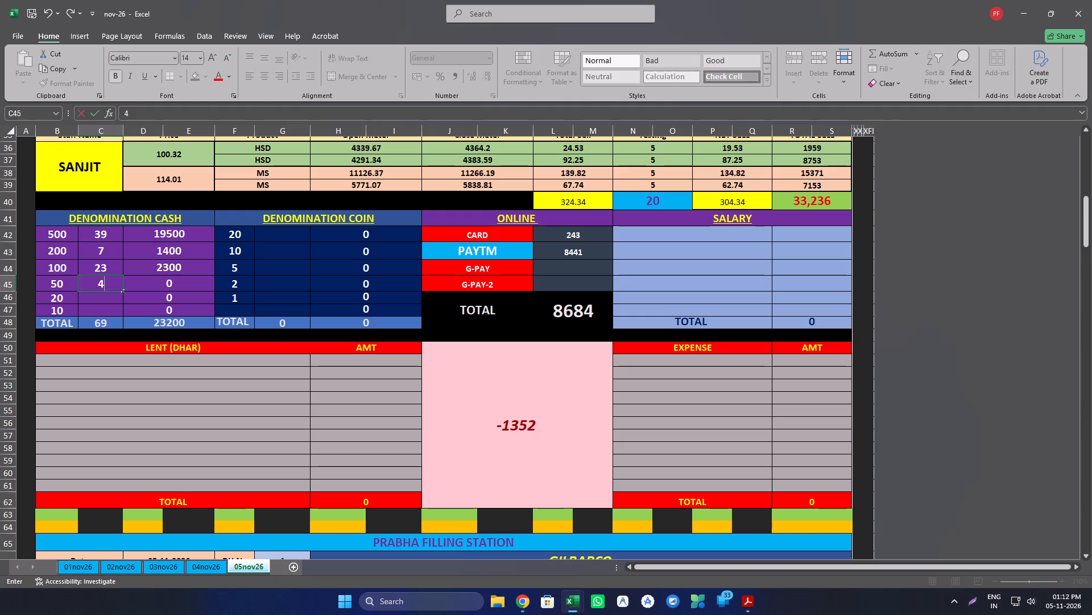
key("Return")
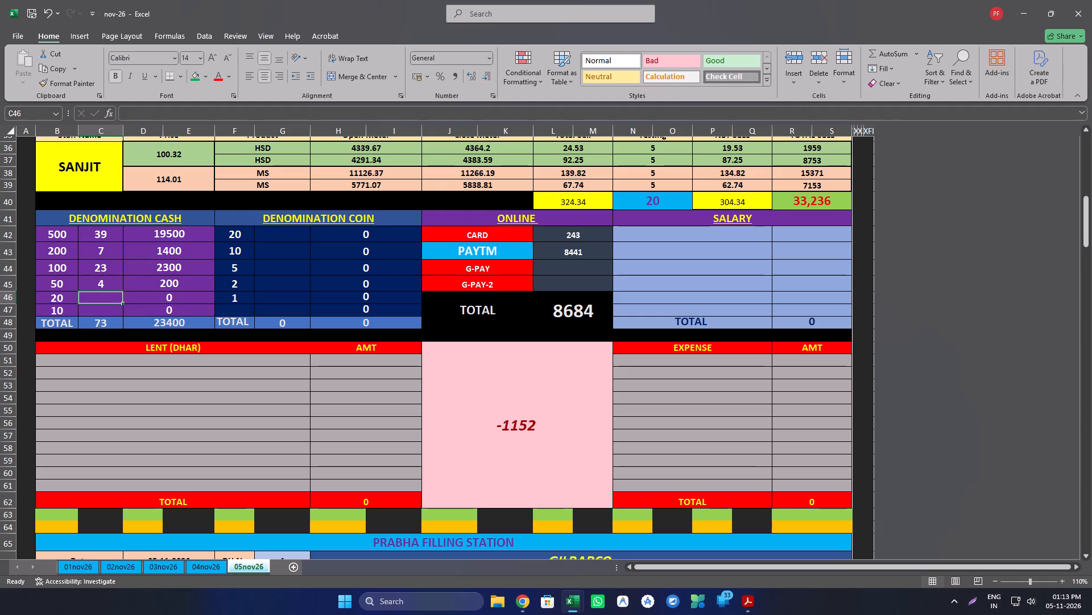
key("Return")
key("9")
key("Return")
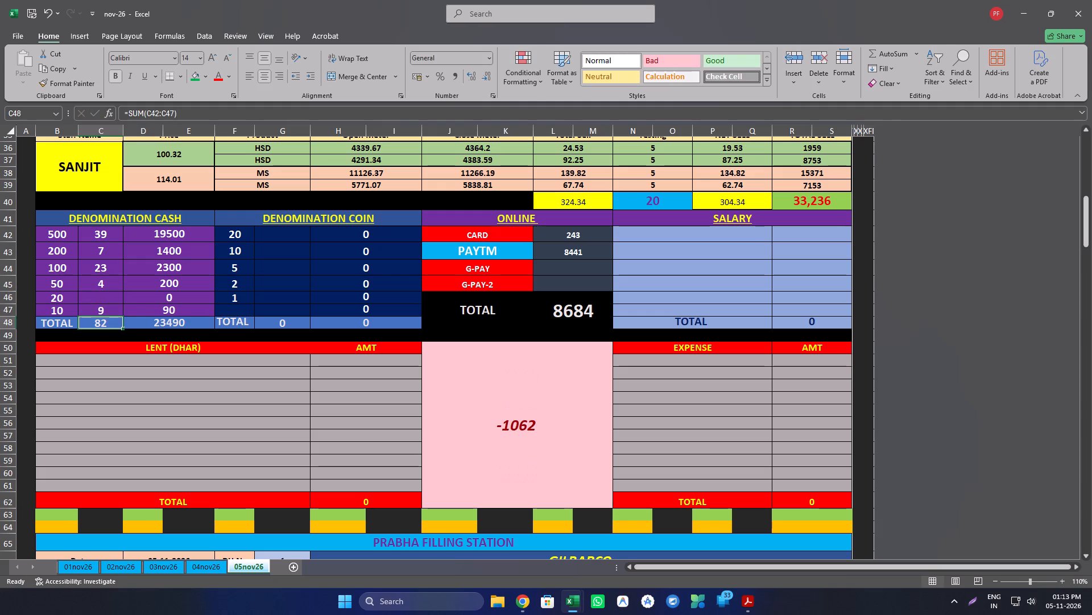
Enter the Tokheim DU No 2 shift's DENOMINATION COIN counts: 1 of 5, 3 of 2 and 4 of 1.
key("Right")
key("Up")
key("Up")
key("Right")
key("Right")
key("Up")
key("Up")
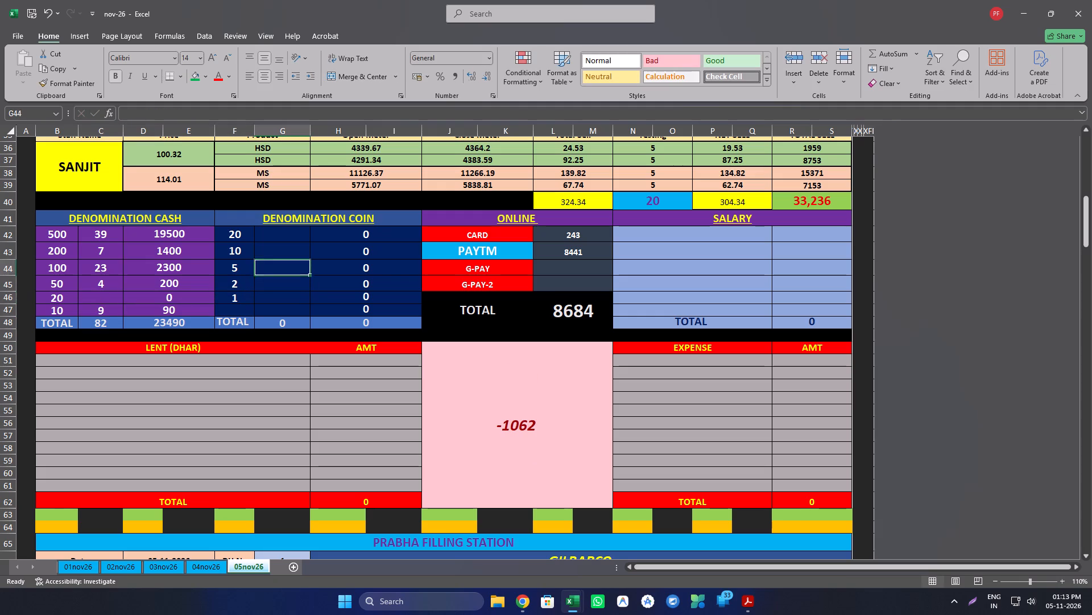
key("Up")
key("Return")
key("1")
key("Return")
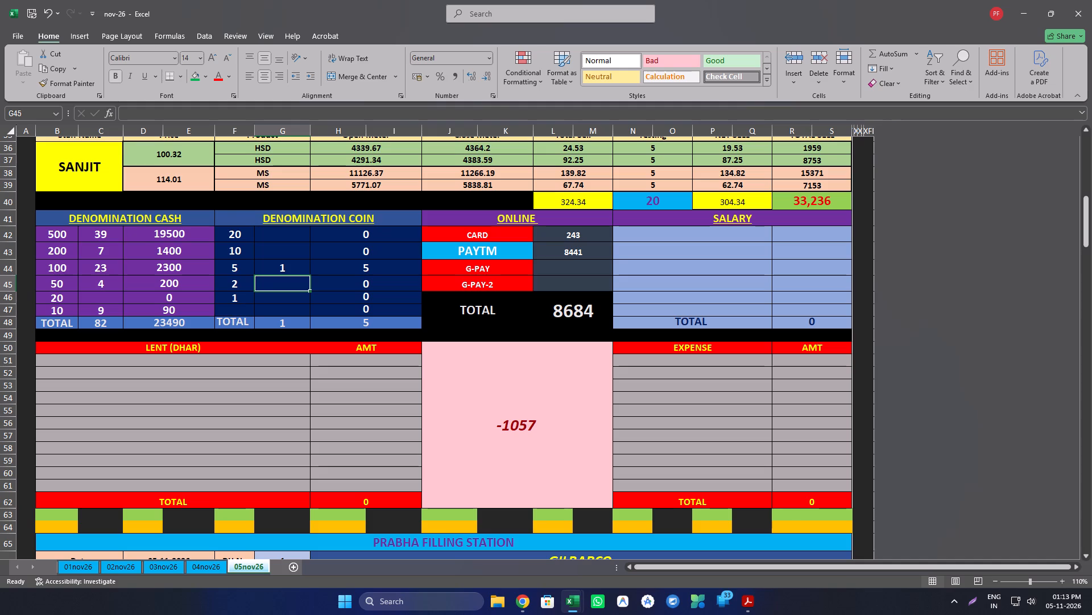
type("34")
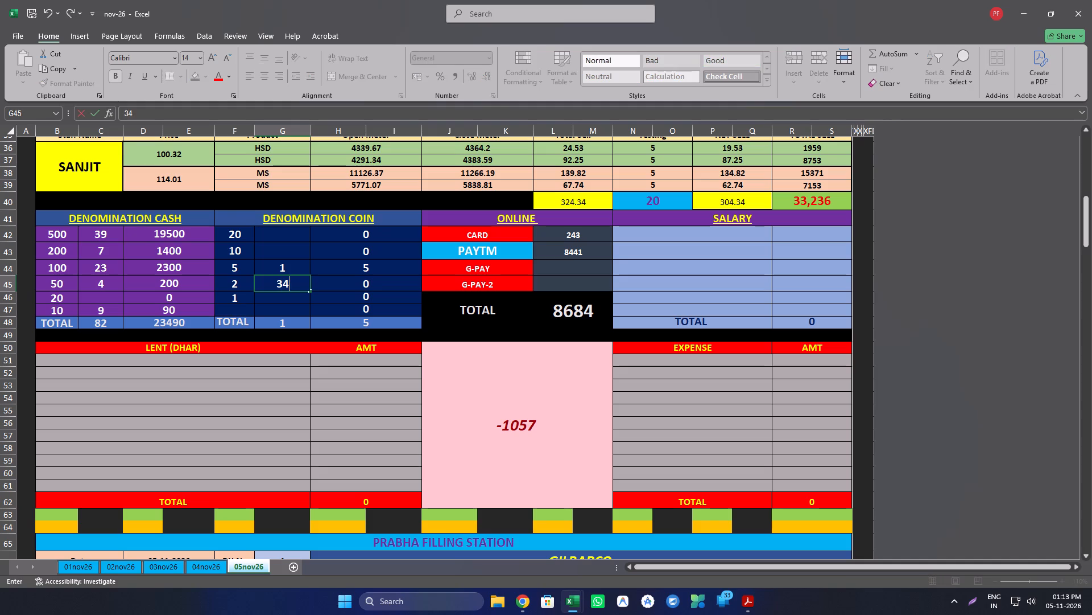
key("Return")
key("Up")
key("3")
key("Return")
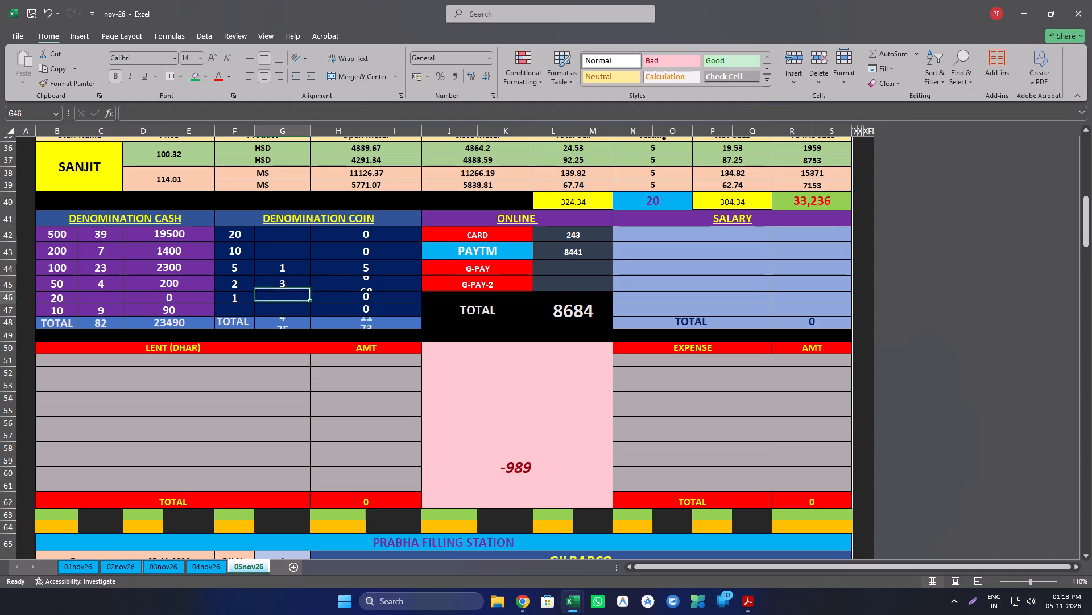
key("4")
key("Return")
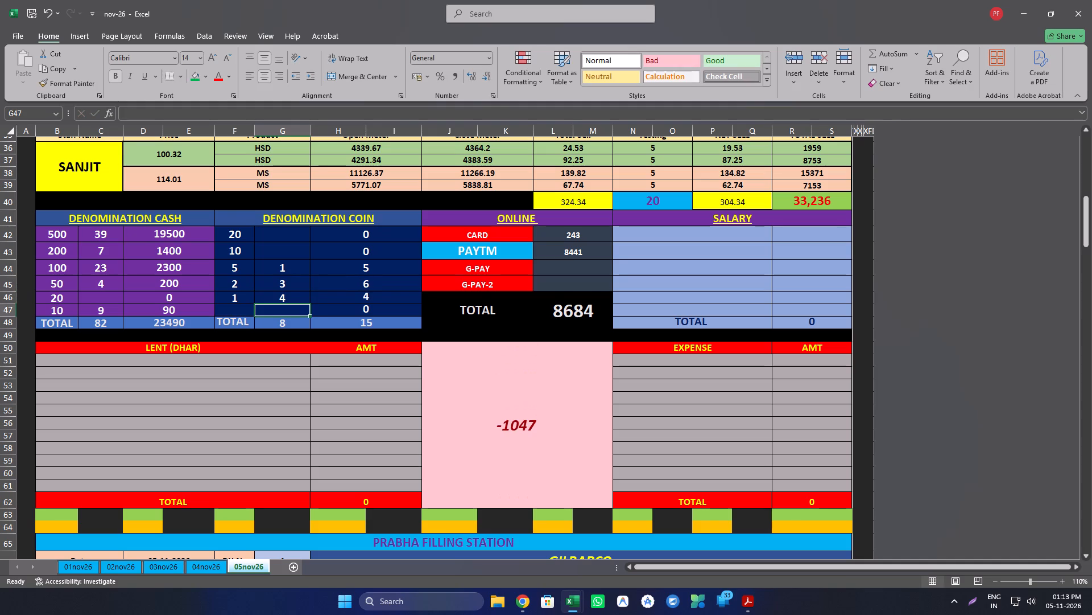
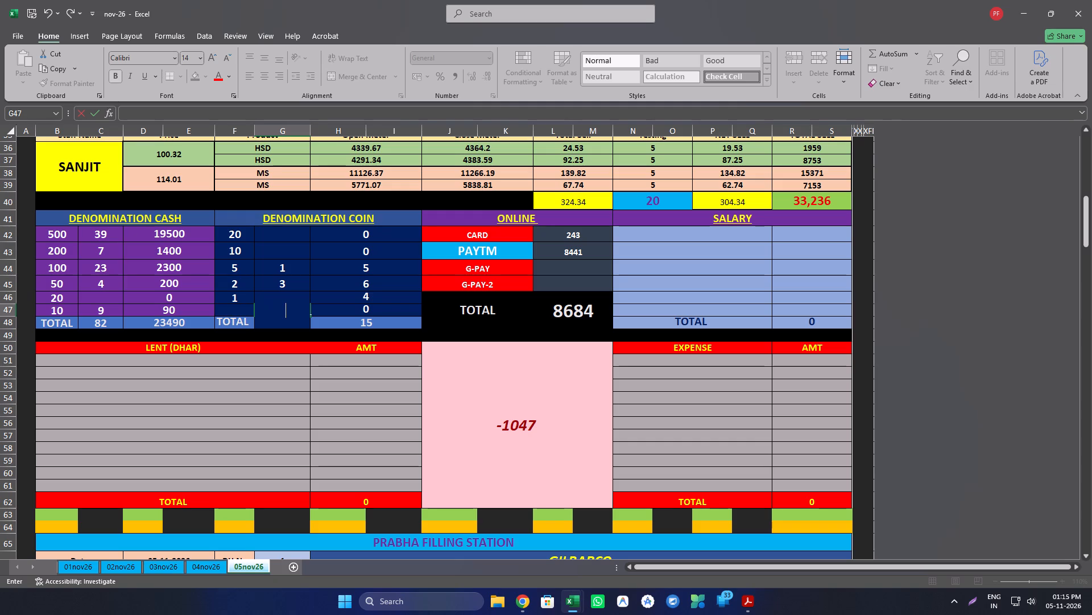
Enter 50 as the amount in the first row of the Tokheim DU No 2 shift's SALARY table.
scroll(125, 277, "up", 10)
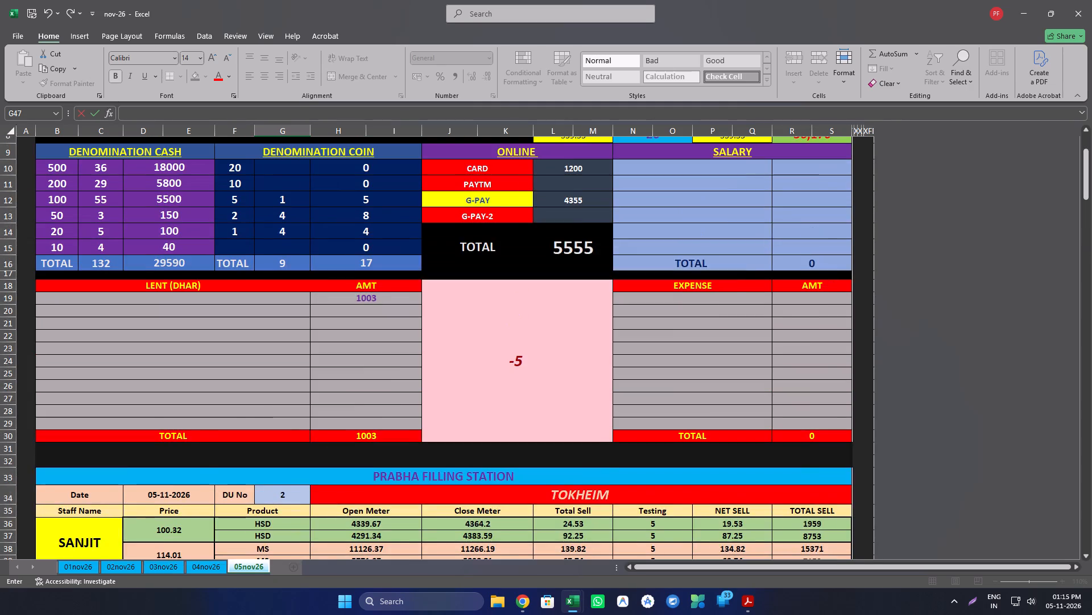
scroll(125, 277, "down", 9)
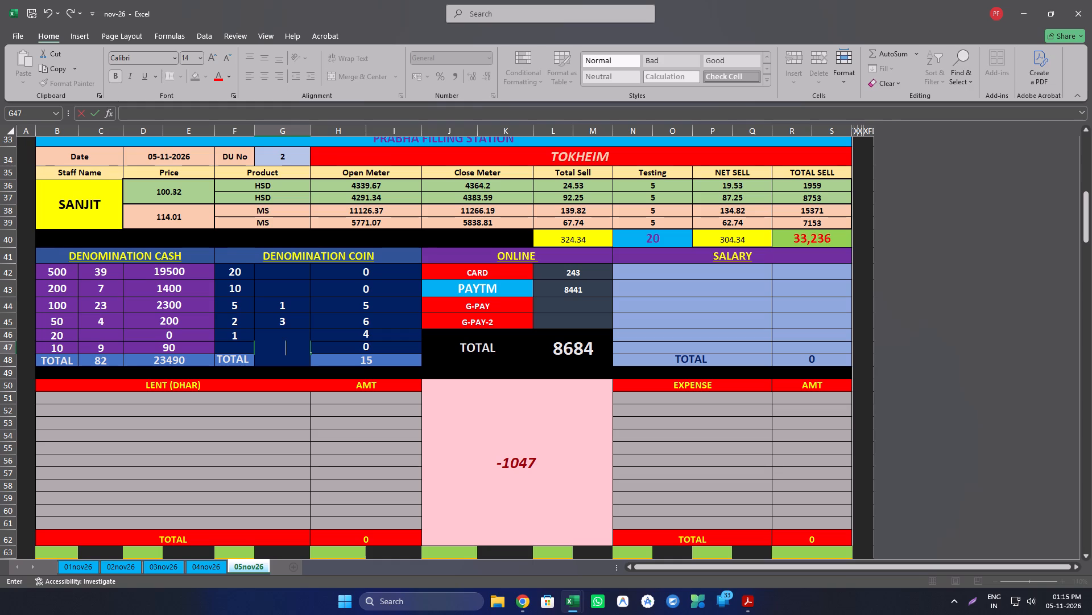
left_click(813, 273)
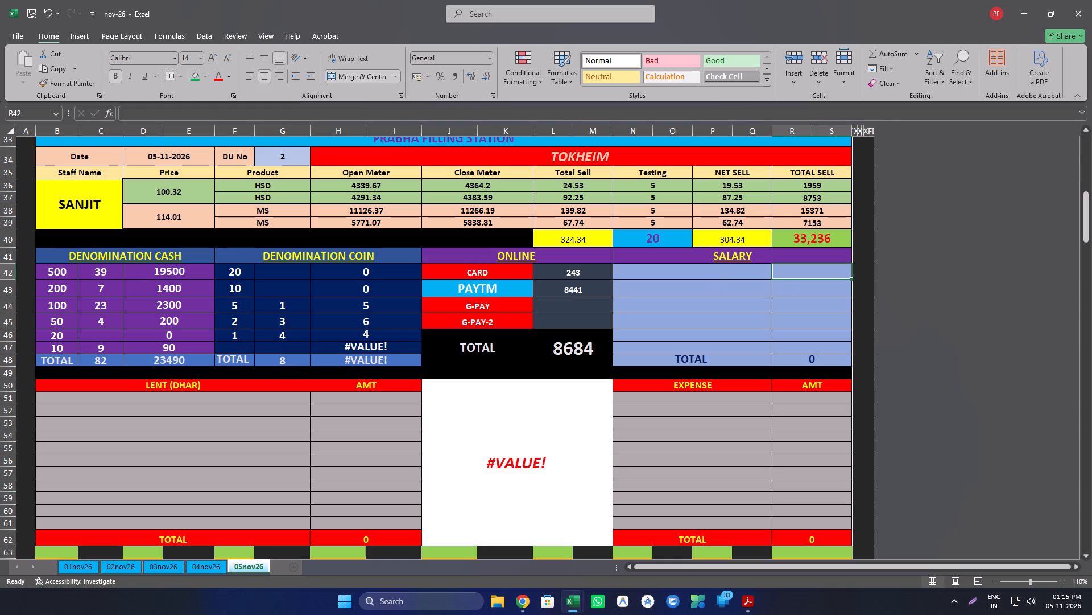
type("50")
key("Return")
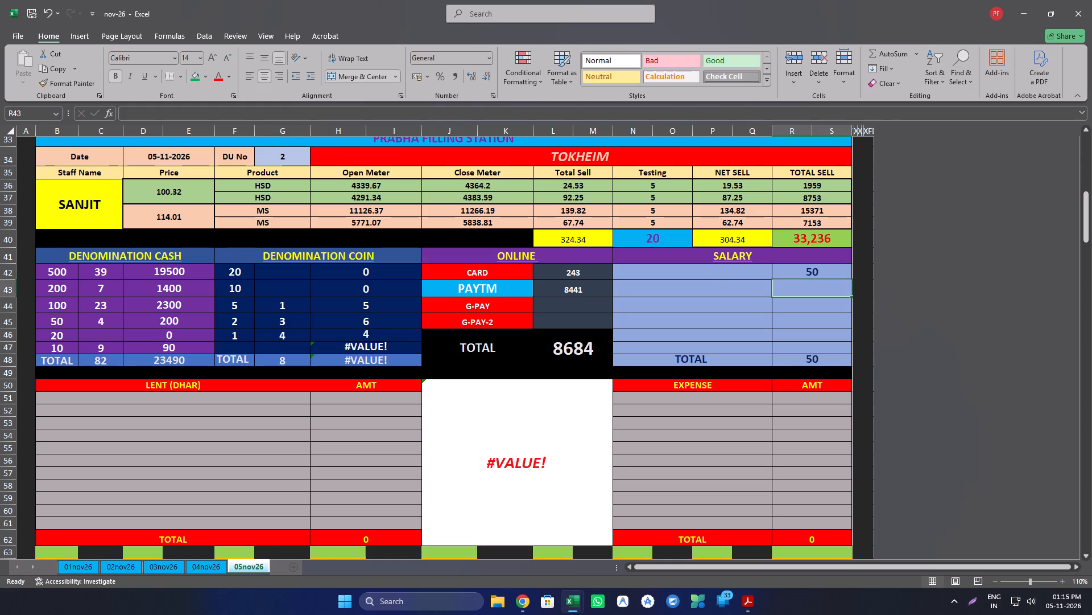
Clear the stray entry from the count cell below the 1 coin row in Tokheim DU No 2's DENOMINATION COIN table.
key("Left")
key("Left")
key("Left")
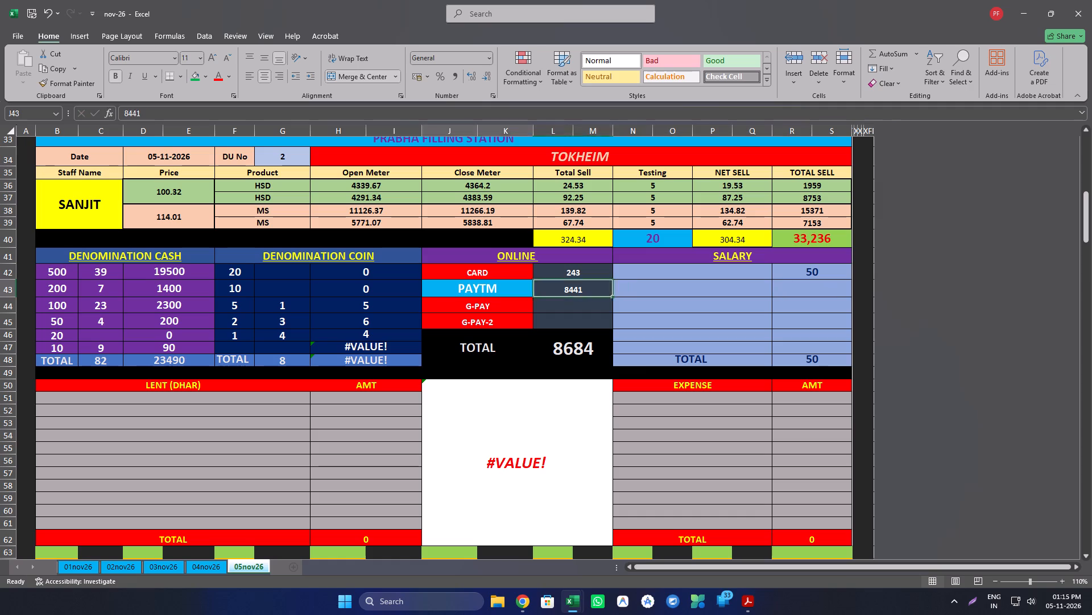
key("Left")
key("Left")
key("Down")
key("Down")
key("Down")
key("Down")
key("Delete")
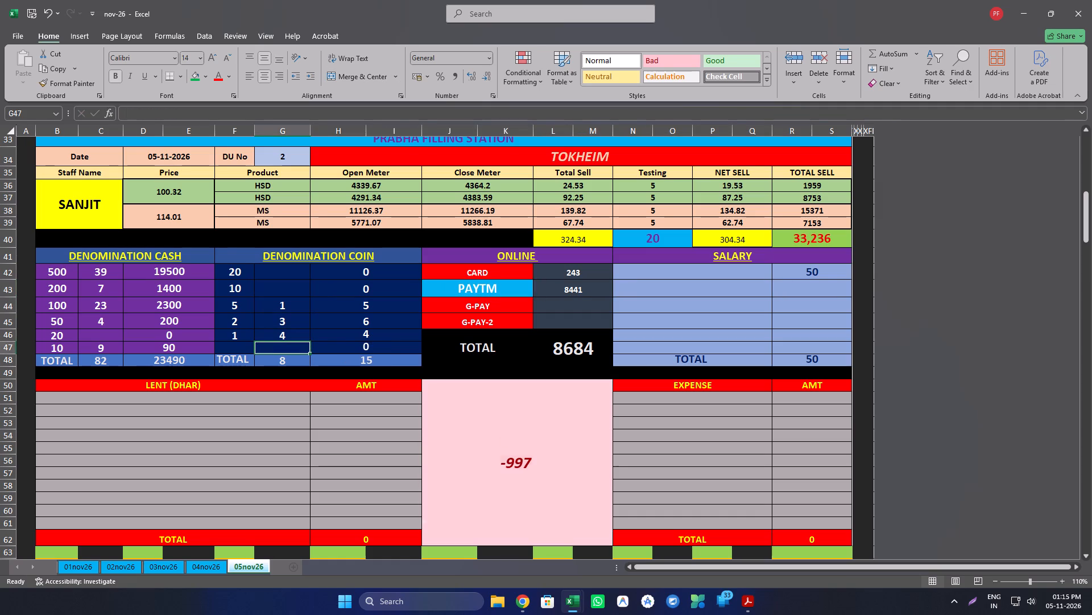
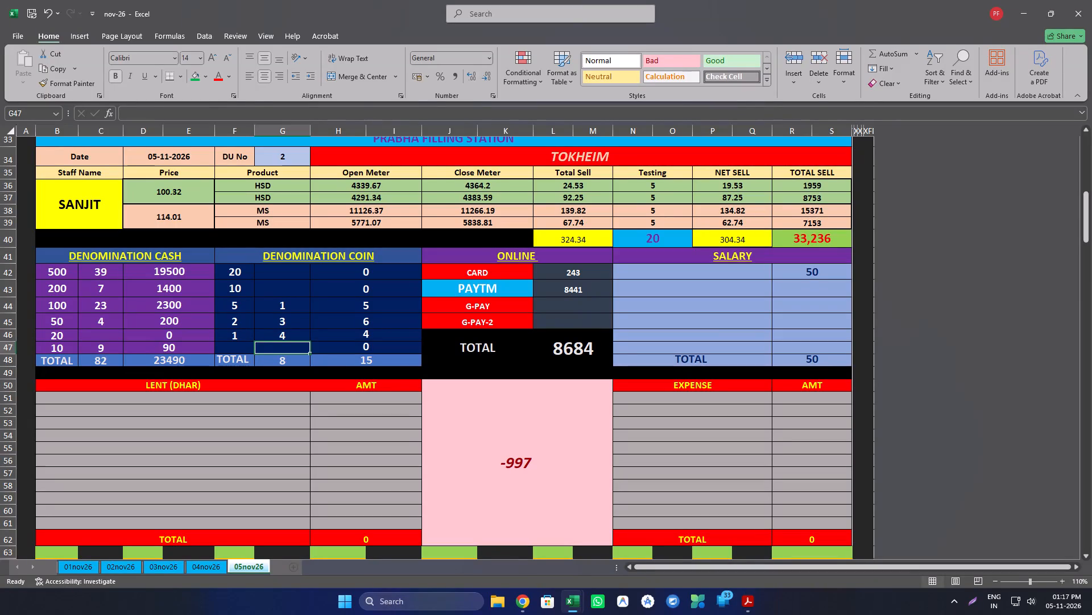
Correct the note counts in Tokheim DU No 2's DENOMINATION CASH table: 500 to 40, 100 to 19, 50 to 3 and 10 to 4.
left_click(102, 271)
type("40")
key("Return")
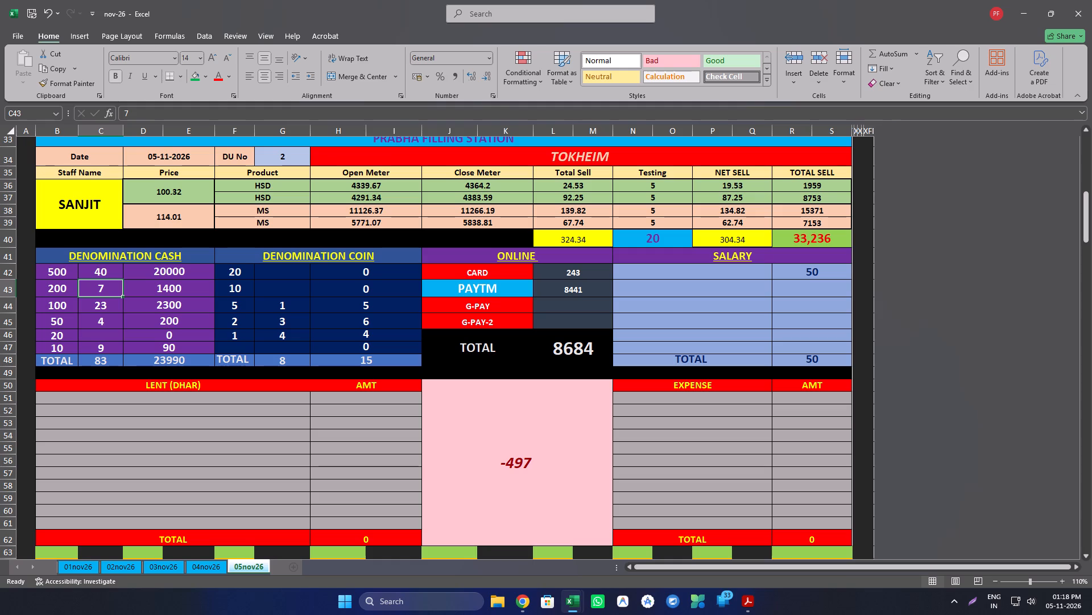
key("Return")
key("1")
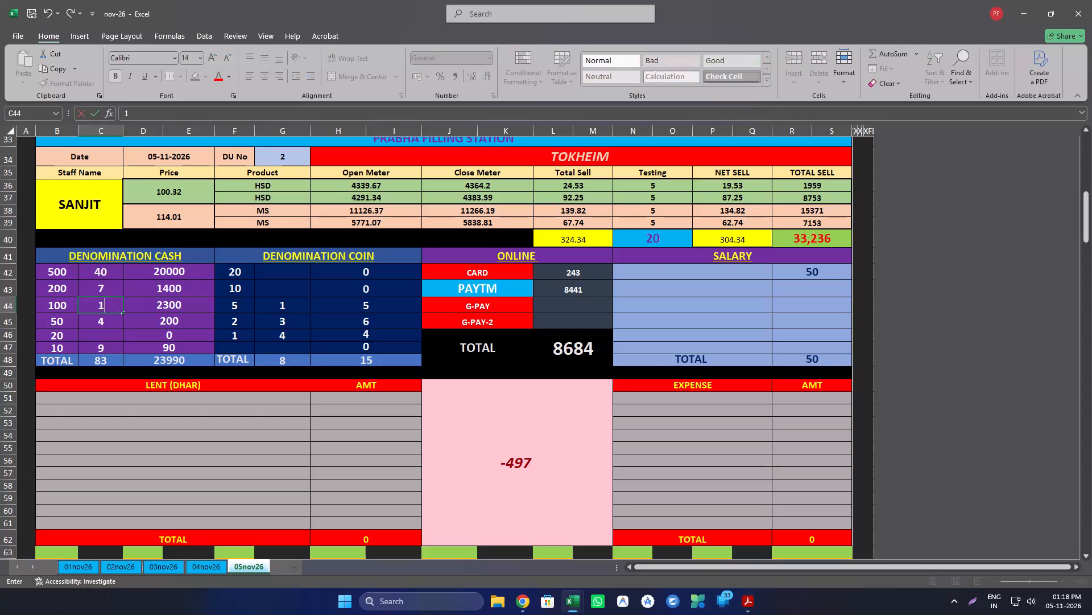
key("9")
key("Return")
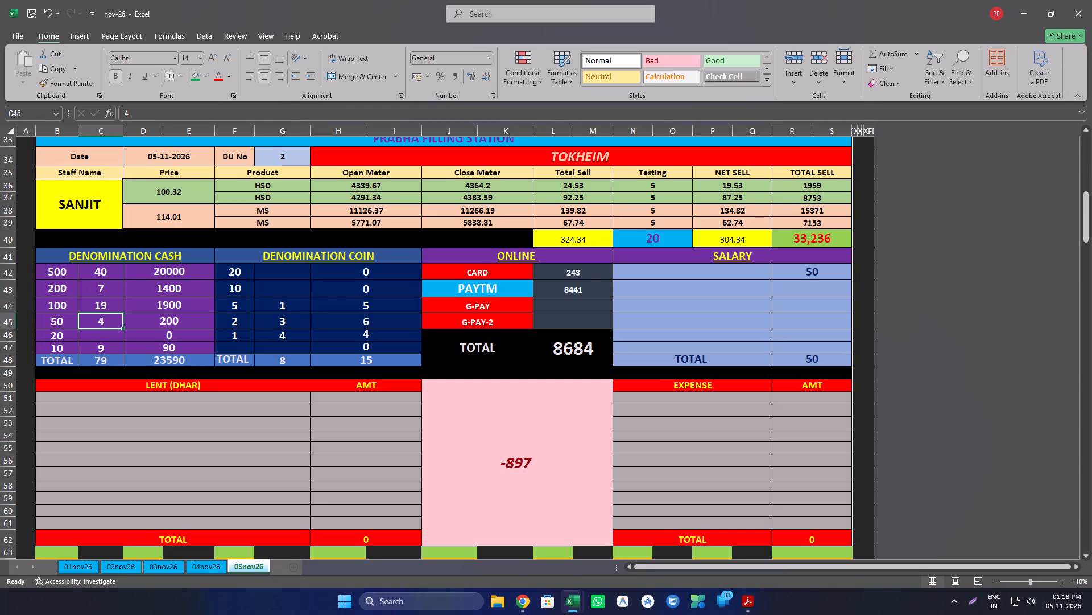
key("3")
key("Return")
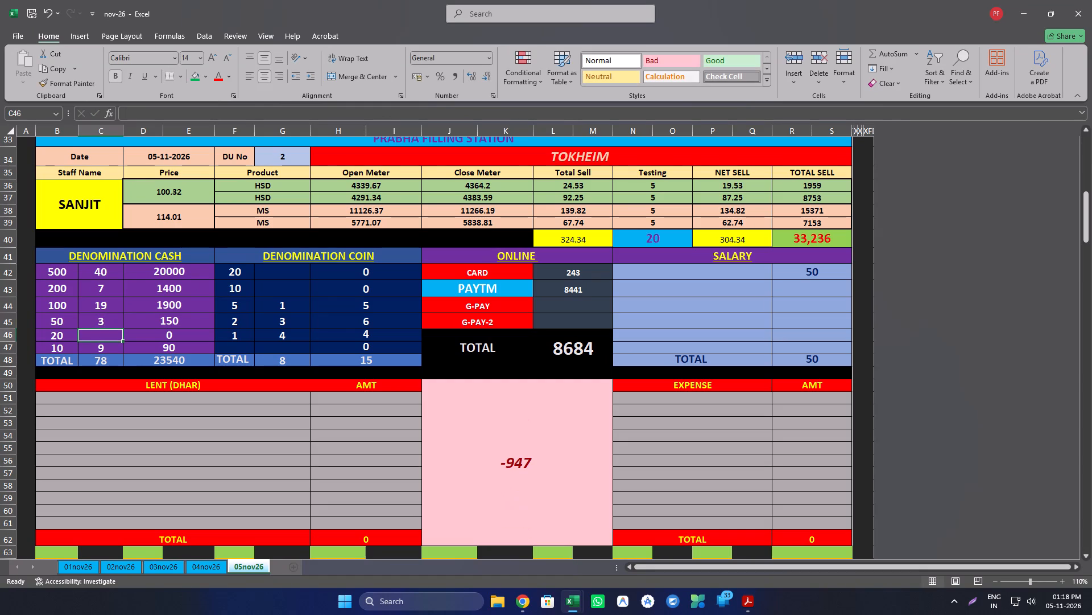
key("Return")
key("4")
key("Return")
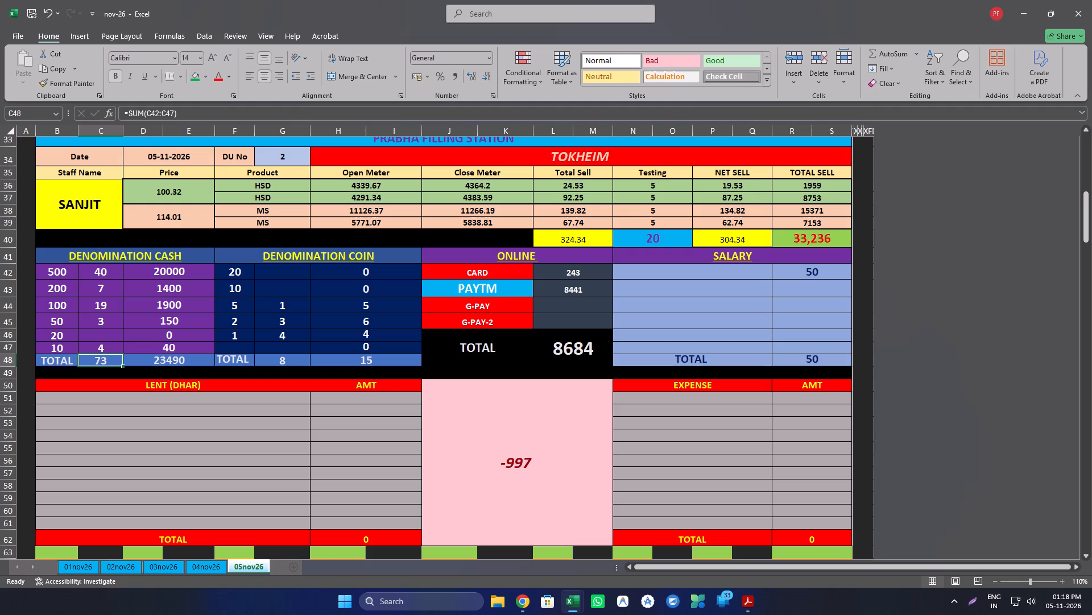